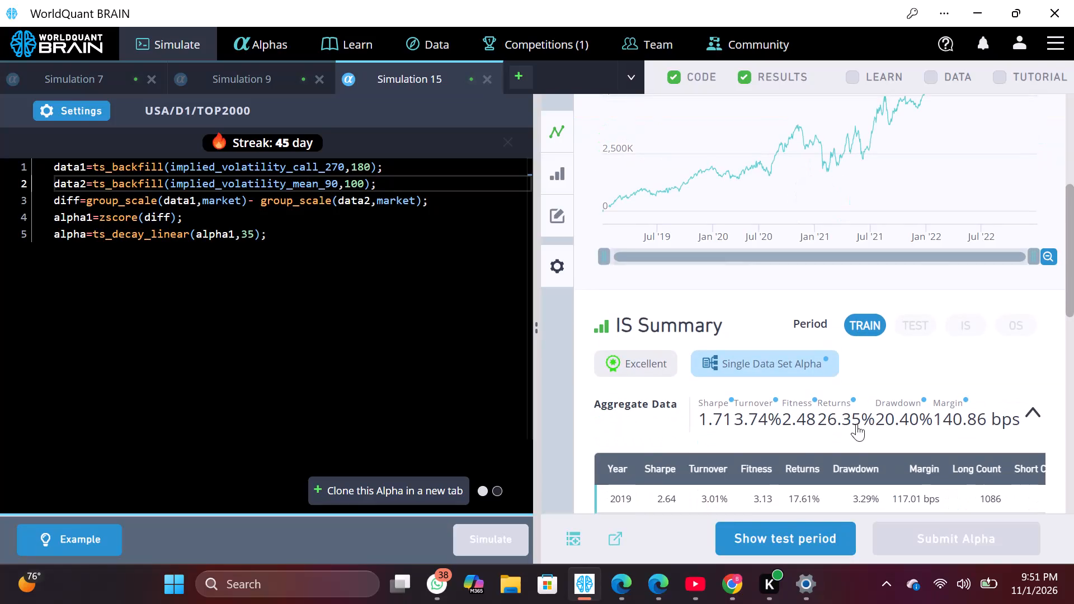
# Show the test period results of the Simulation 15 alpha and review its yearly IS Summary table.
pyautogui.click(808, 529)
pyautogui.scroll(-2, 856, 353)
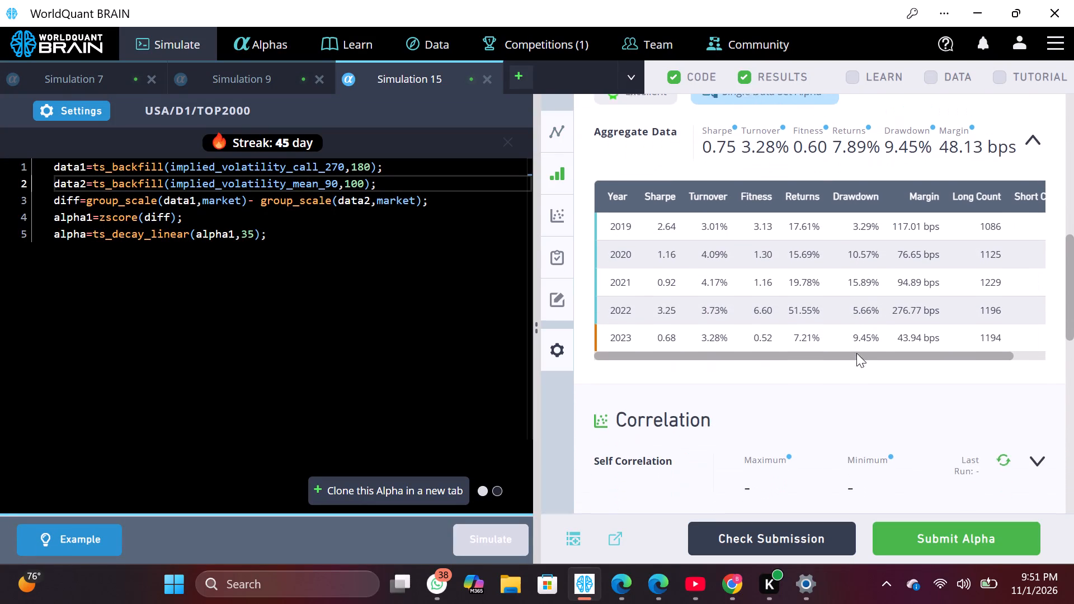
pyautogui.scroll(-2, 856, 353)
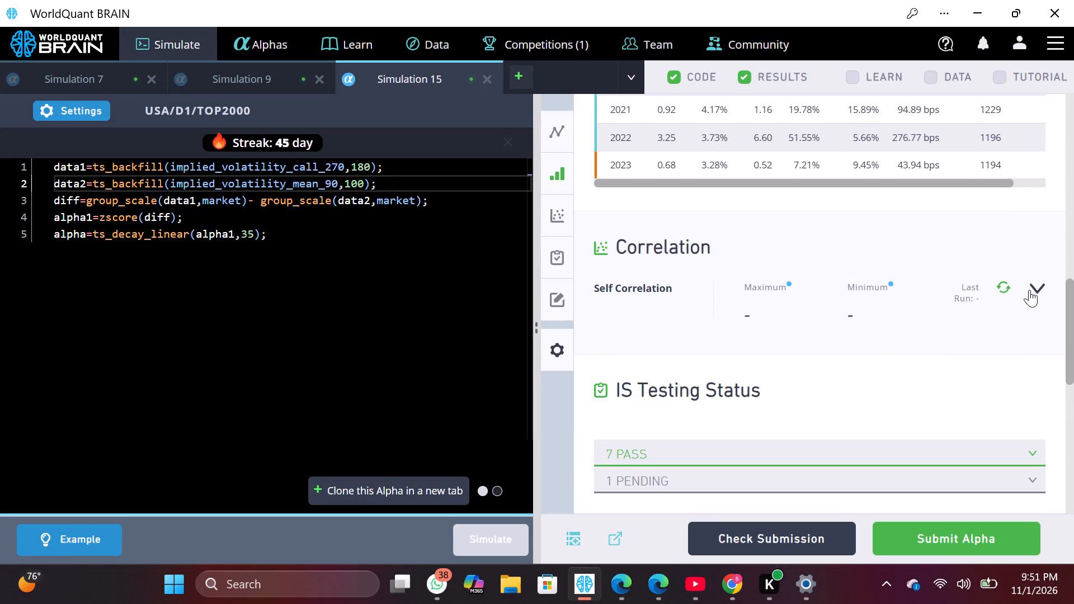
# Run the self-correlation check and examine the alpha's correlation with the other alphas.
pyautogui.click(1030, 290)
pyautogui.scroll(-2, 941, 391)
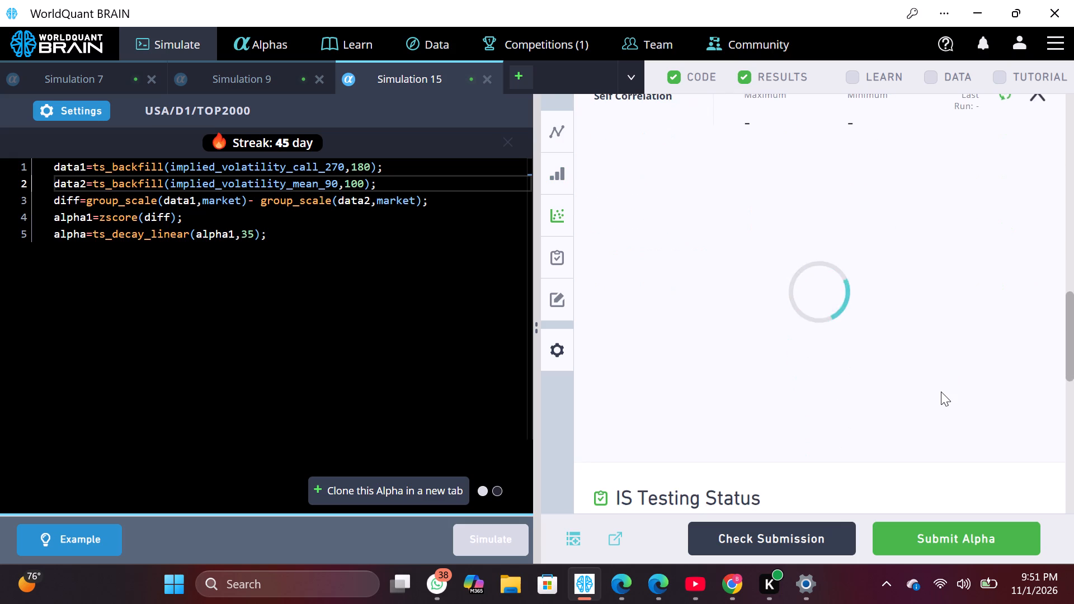
pyautogui.scroll(1, 941, 391)
pyautogui.scroll(-1, 941, 391)
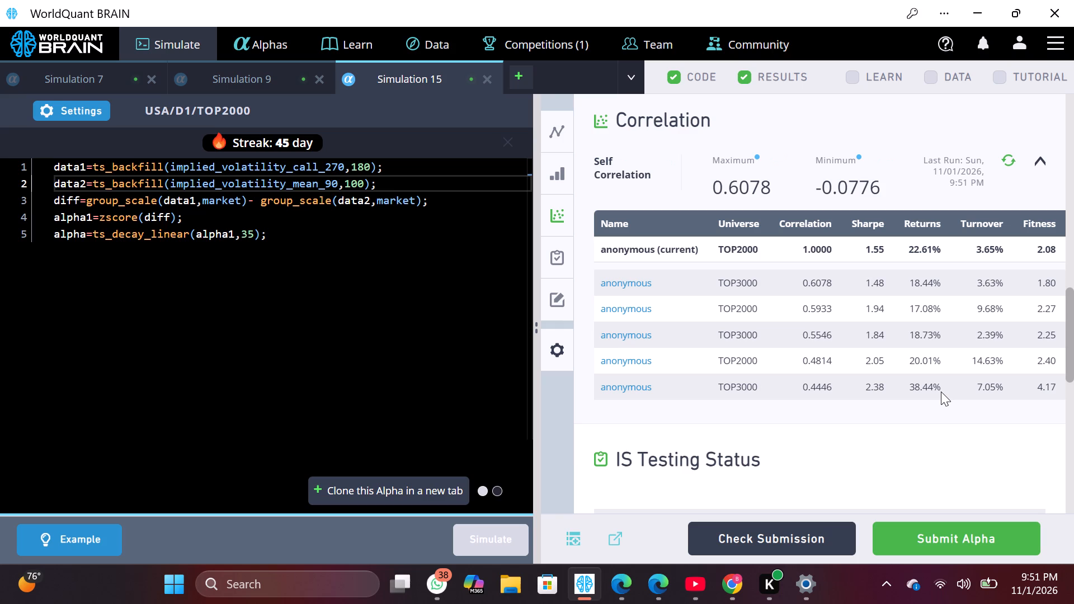
# Change the data2 field to implied_volatility_mean_120 and simulate the alpha.
pyautogui.click(338, 186)
pyautogui.press('BackSpace')
pyautogui.press('BackSpace')
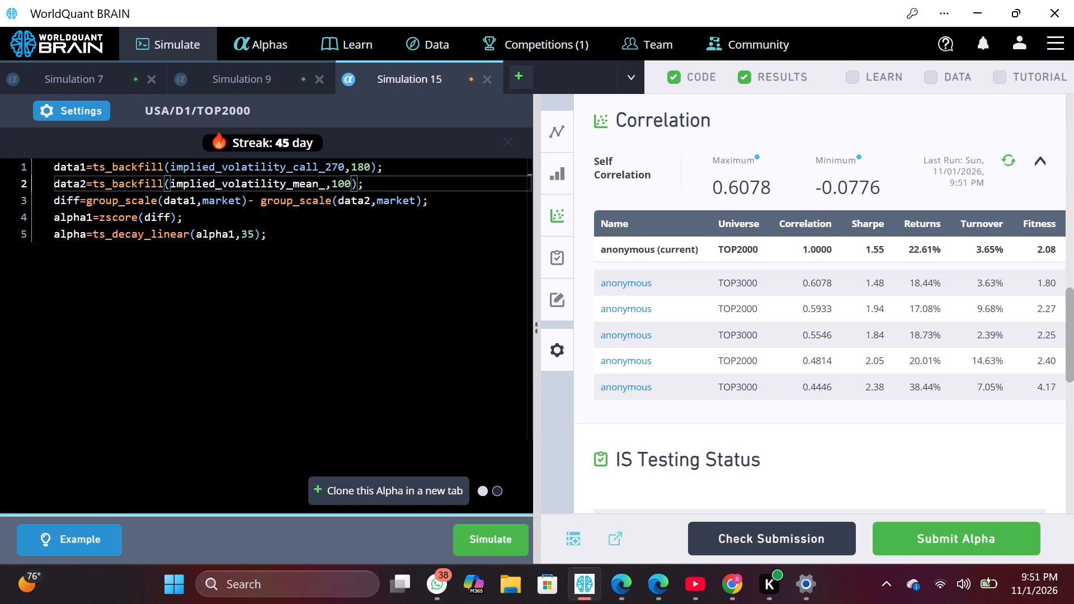
pyautogui.write('120')
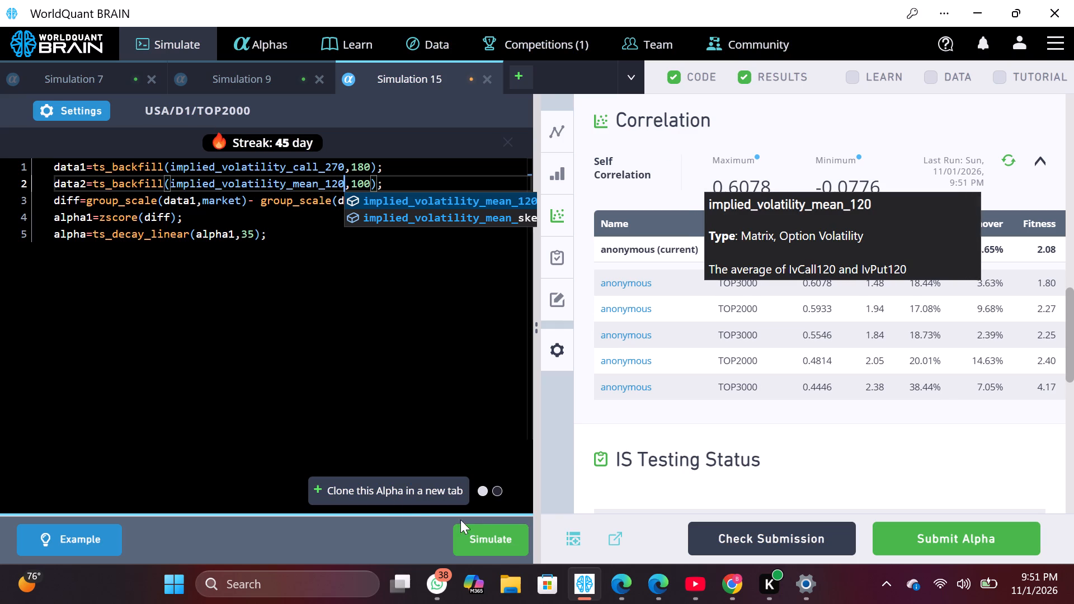
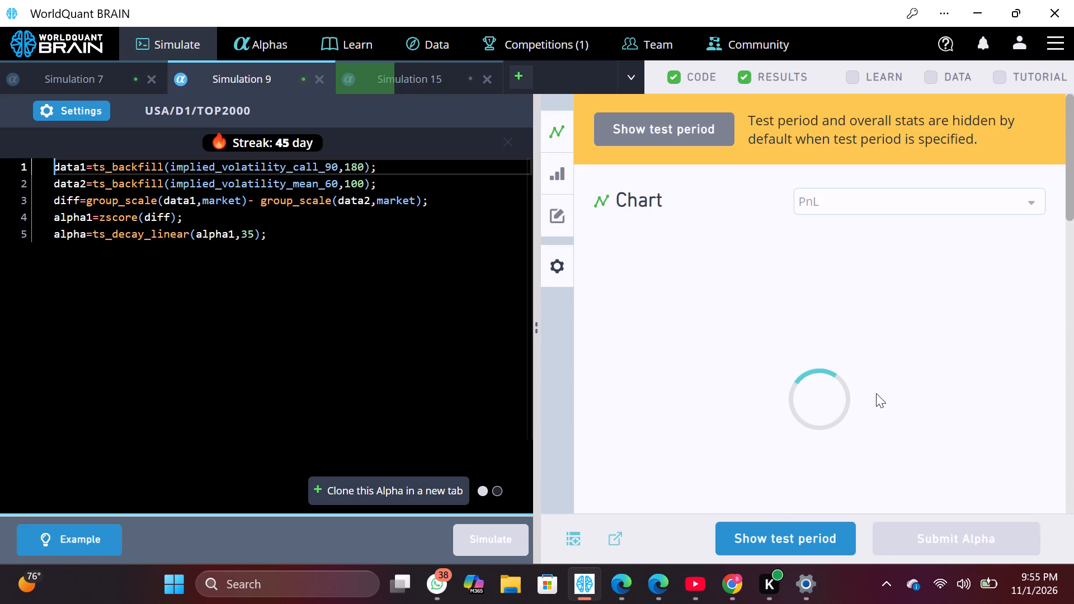
pyautogui.scroll(-1, 876, 393)
pyautogui.click(785, 528)
# Expand Simulation 9's Self Correlation details to run the check, and glance at its simulation settings.
pyautogui.scroll(-1, 844, 375)
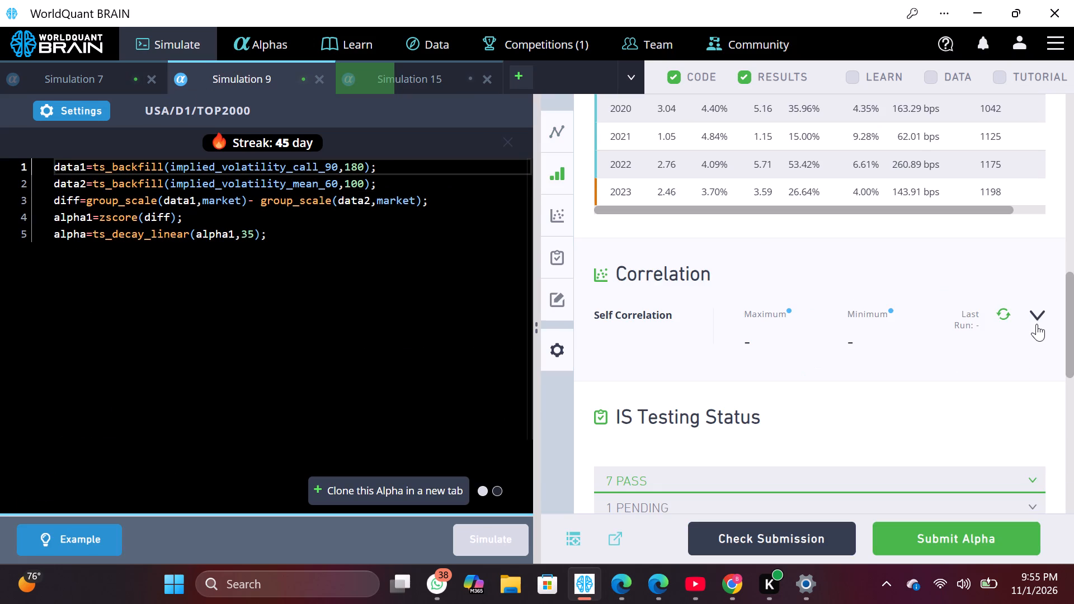
pyautogui.click(1037, 324)
pyautogui.scroll(-1, 1037, 324)
pyautogui.click(85, 114)
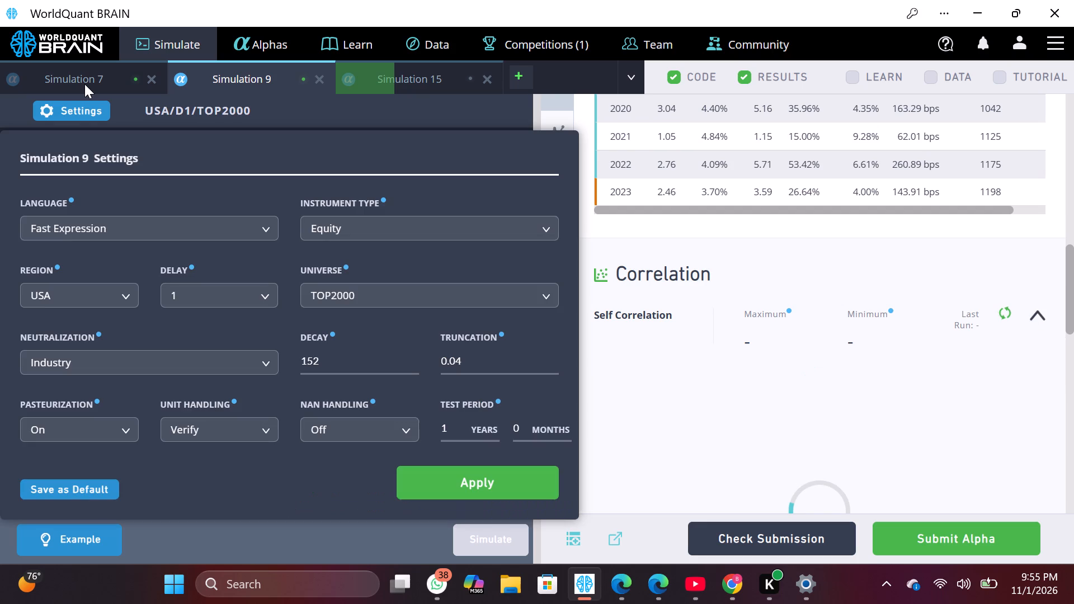
pyautogui.click(85, 114)
# Review Simulation 7's IS Summary and its self-correlation maximum and minimum values.
pyautogui.click(84, 84)
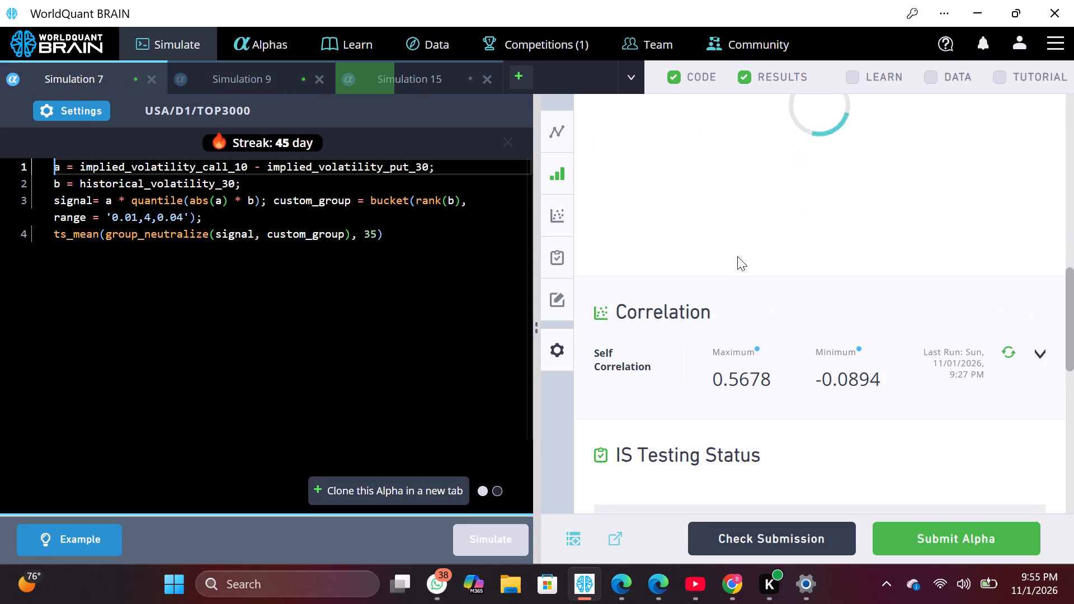
pyautogui.scroll(-2, 772, 374)
pyautogui.scroll(5, 772, 374)
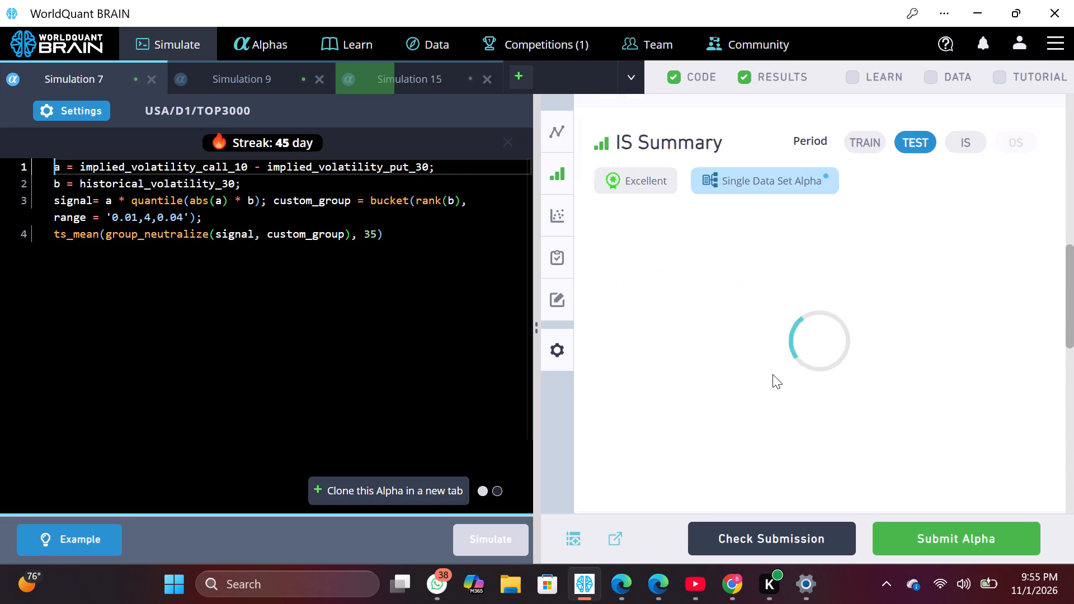
pyautogui.scroll(1, 772, 374)
pyautogui.scroll(-2, 772, 374)
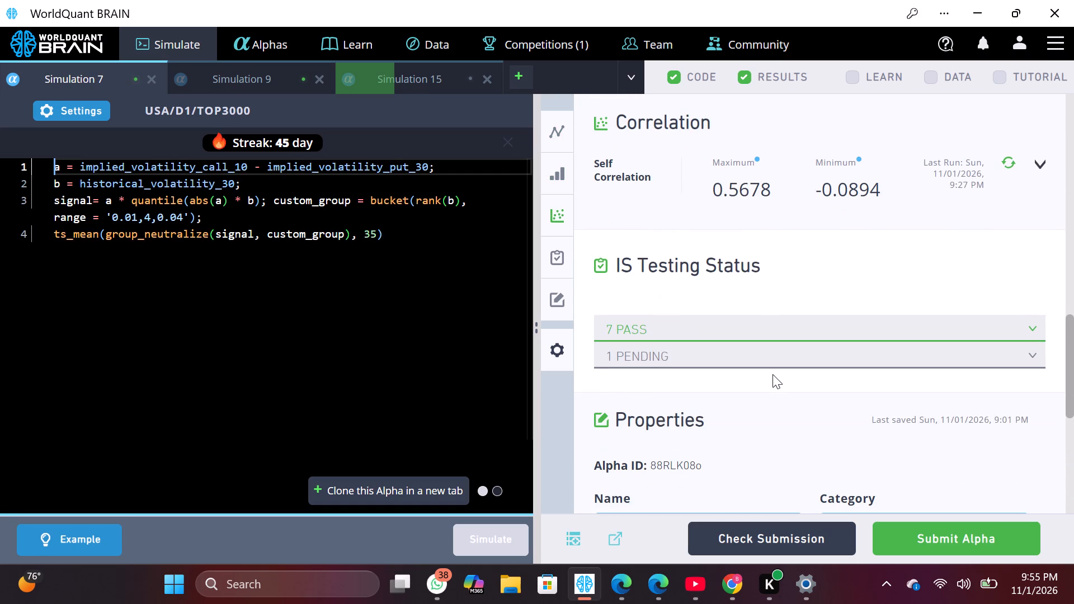
pyautogui.click(1052, 169)
pyautogui.scroll(2, 842, 204)
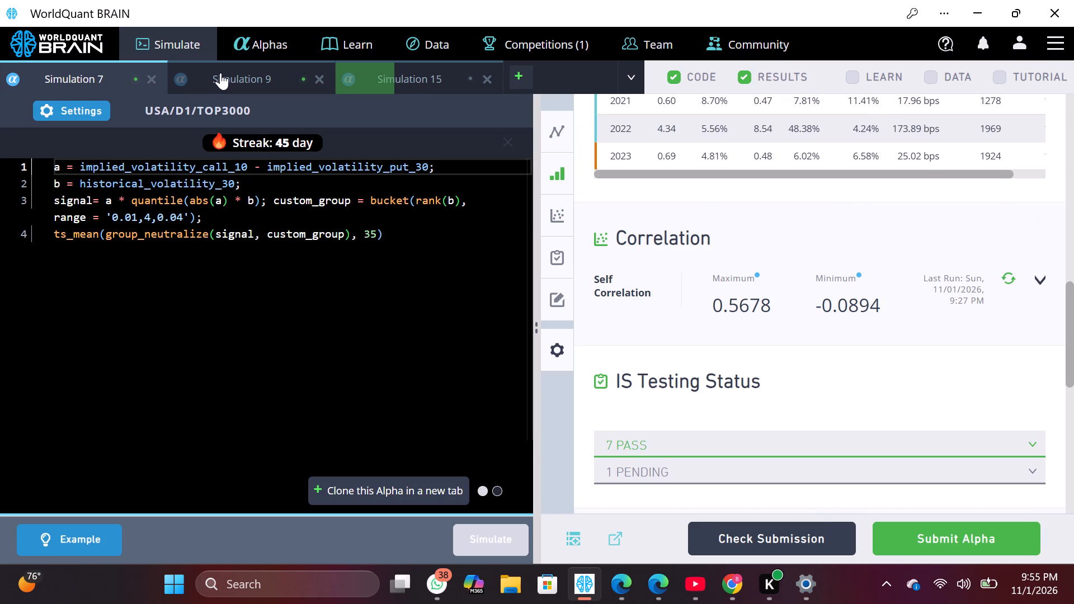
# Return to Simulation 9 to check its self-correlation values.
pyautogui.click(220, 73)
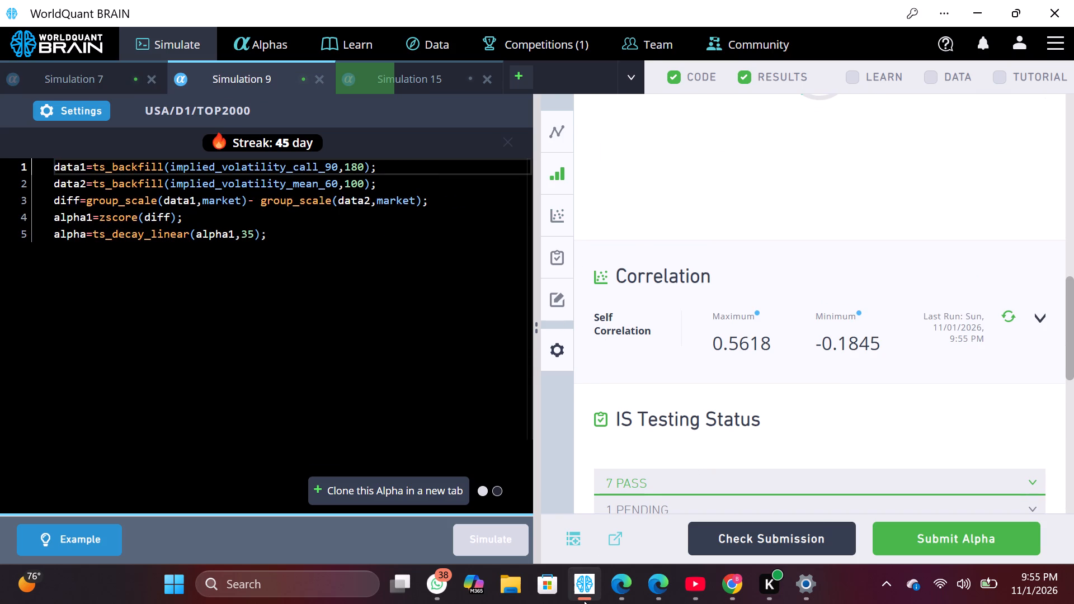
# Switch to the guest browser window's WorldQuant BRAIN, review Simulation 3's IS Summary and show its test period results.
pyautogui.click(658, 582)
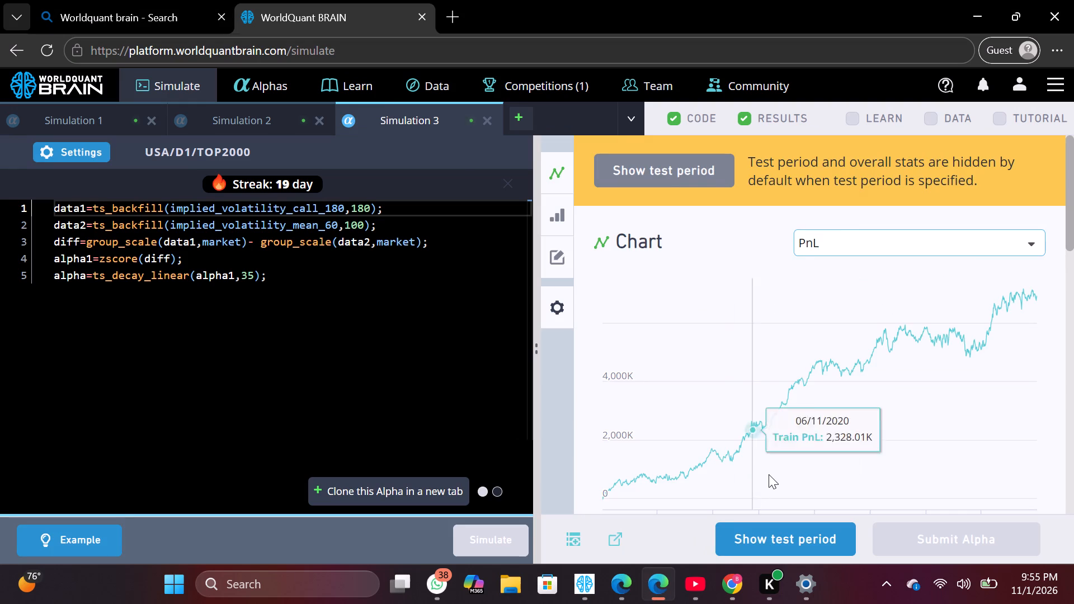
pyautogui.scroll(-6, 769, 474)
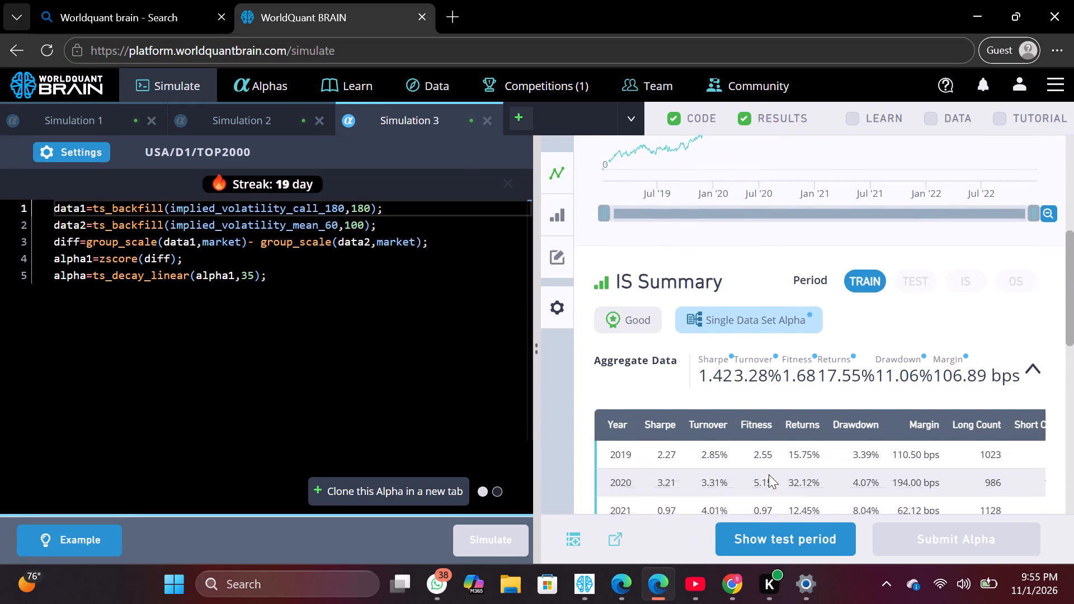
pyautogui.scroll(-1, 769, 474)
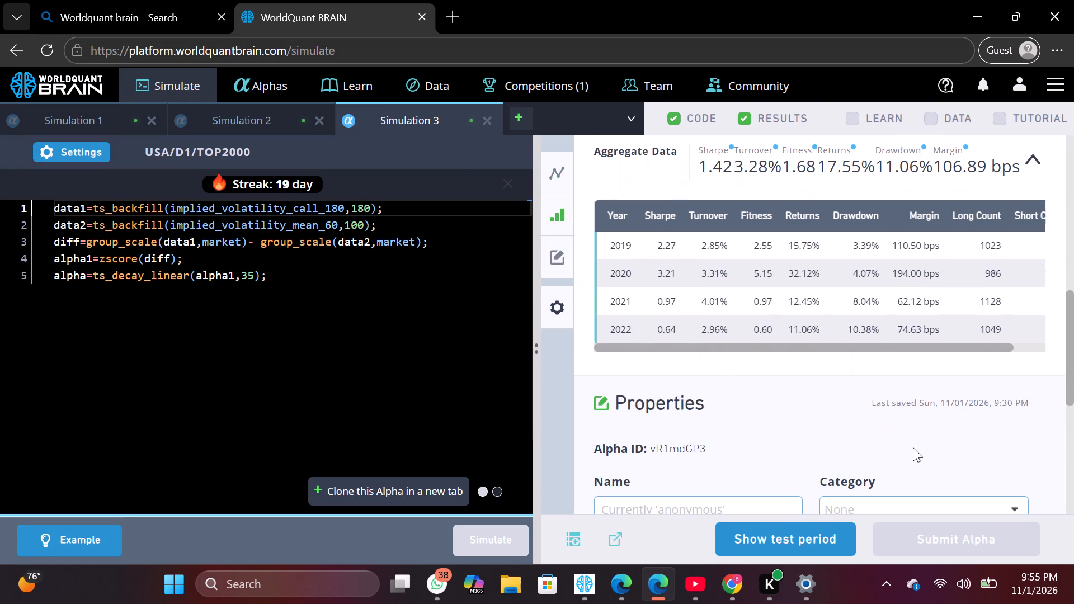
pyautogui.scroll(-1, 913, 447)
pyautogui.scroll(1, 913, 447)
pyautogui.scroll(-1, 882, 497)
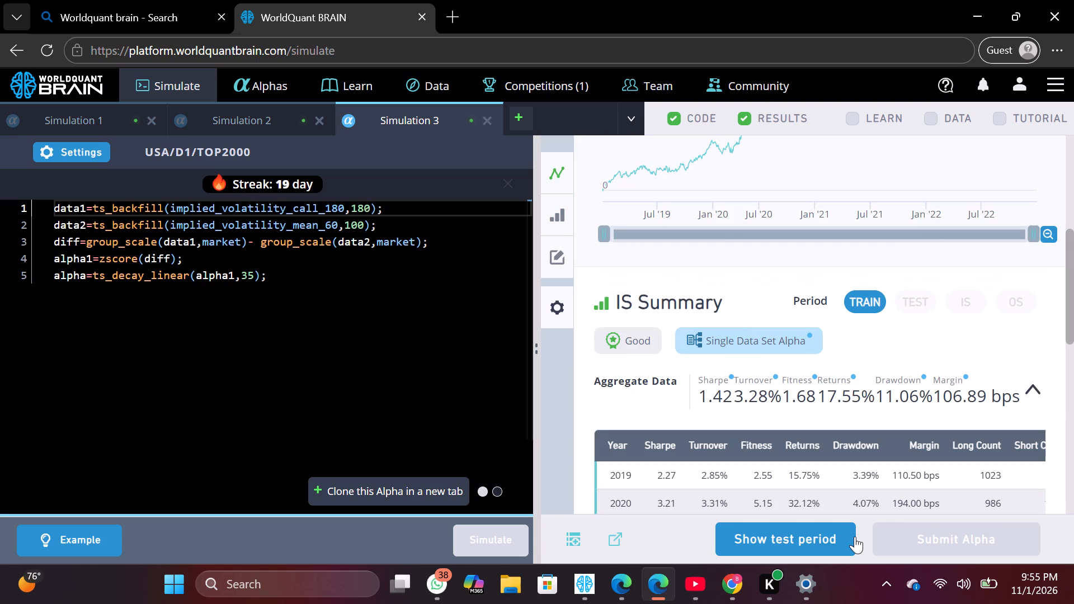
pyautogui.click(845, 544)
# Expand Simulation 3's Self Correlation details and examine its correlation with the listed alphas.
pyautogui.scroll(3, 904, 416)
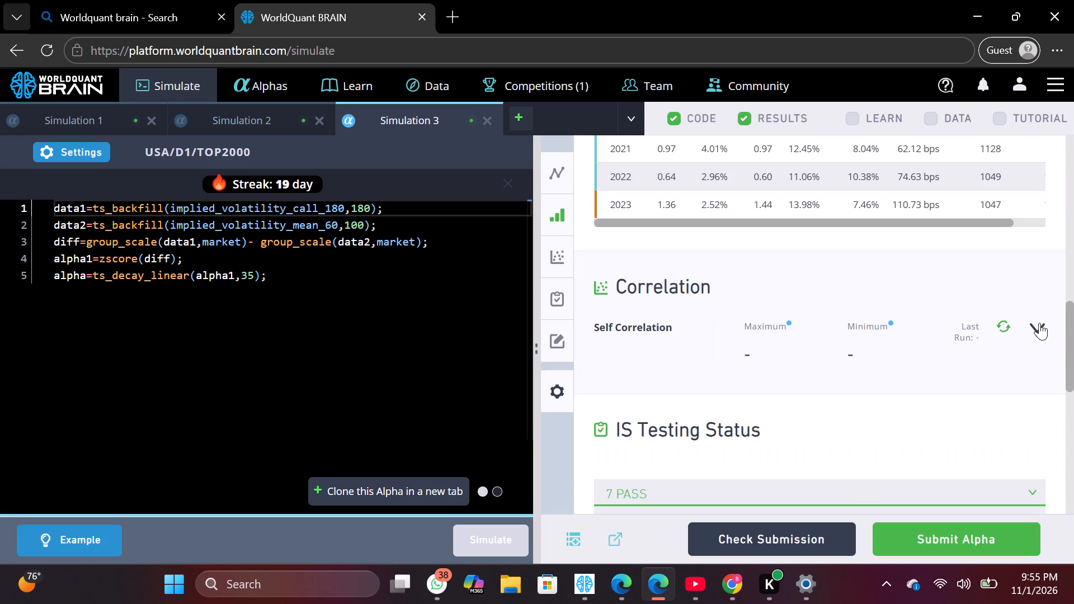
pyautogui.scroll(-4, 1039, 323)
pyautogui.click(1039, 323)
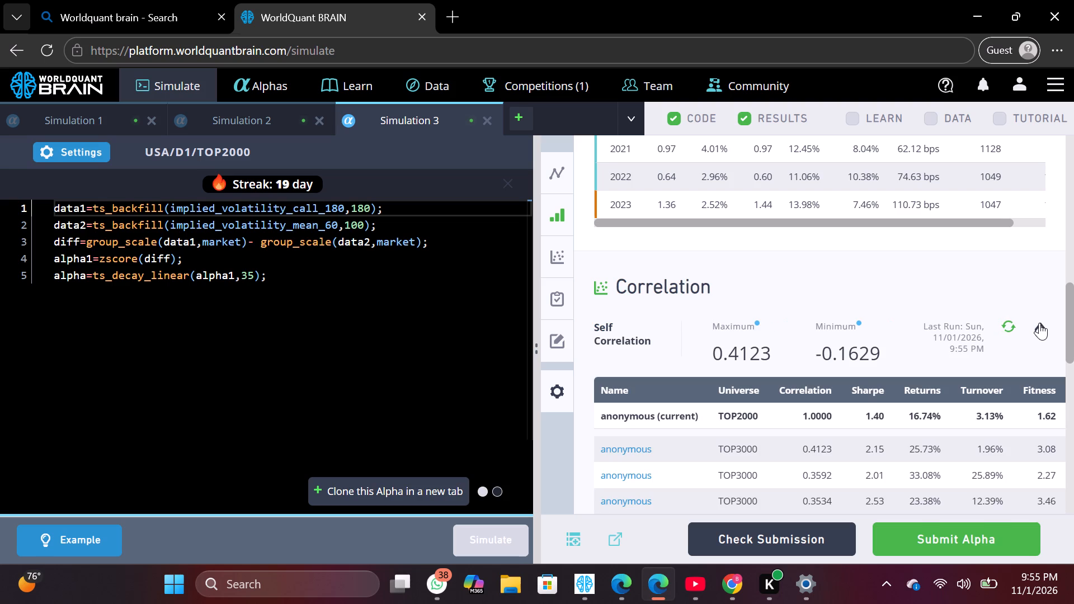
pyautogui.scroll(-2, 943, 358)
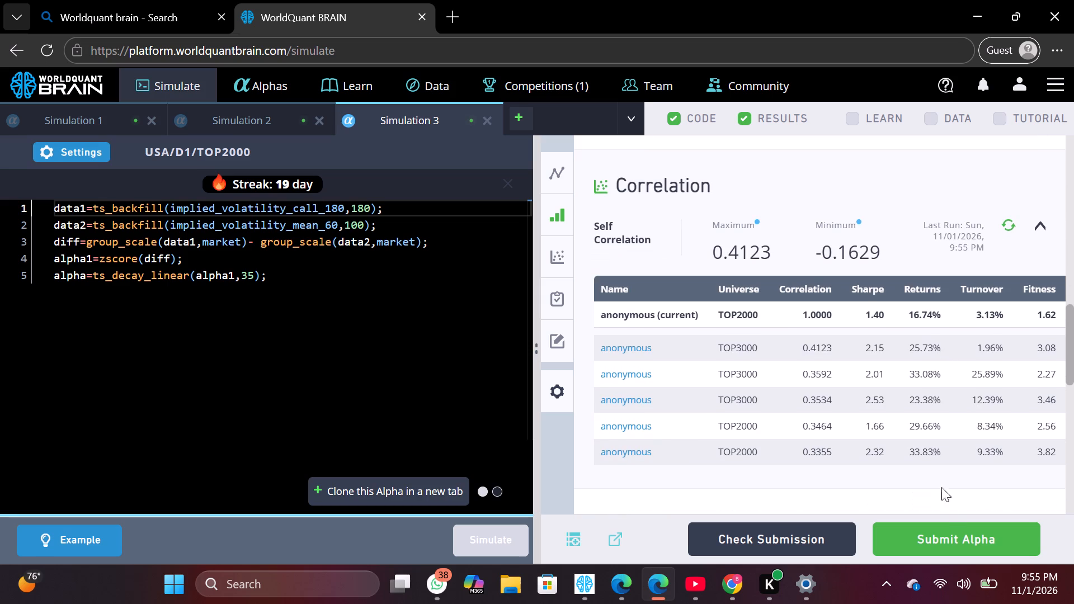
# Submit the alpha in Simulation 3.
pyautogui.click(948, 535)
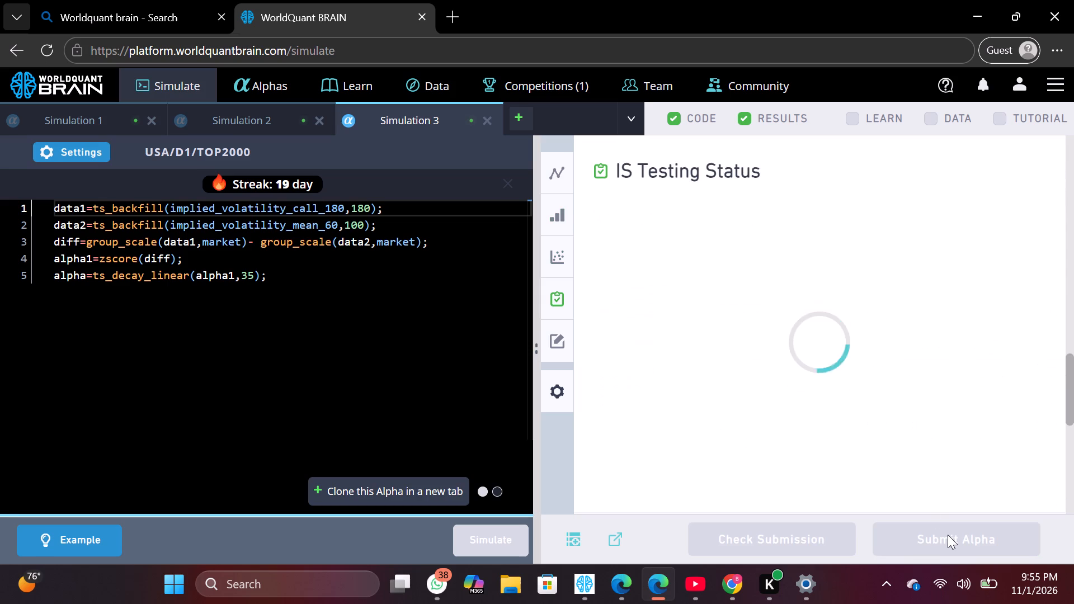
pyautogui.scroll(2, 879, 360)
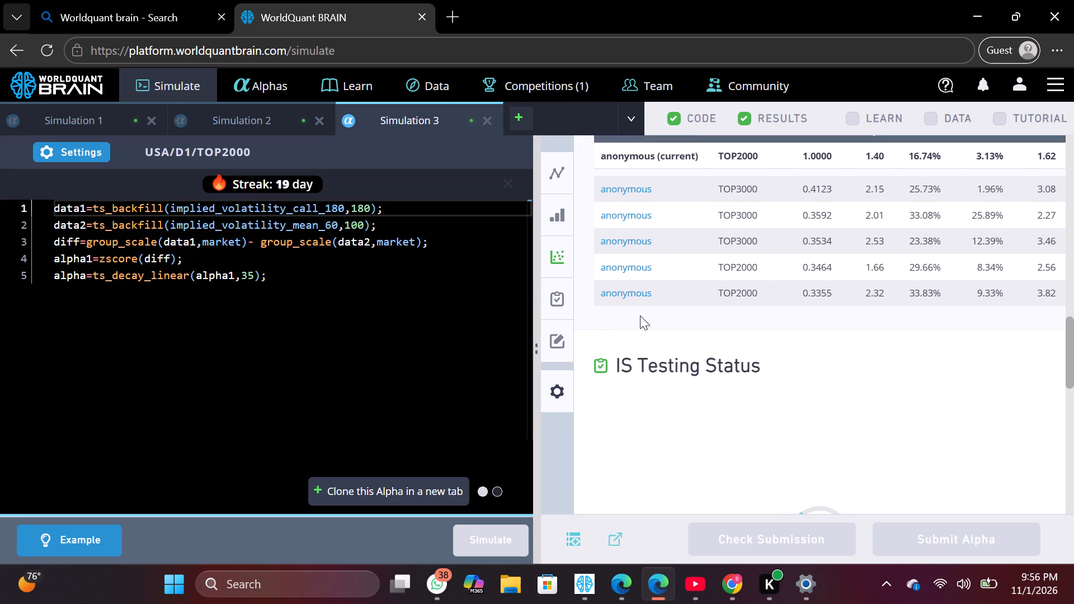
pyautogui.scroll(2, 714, 299)
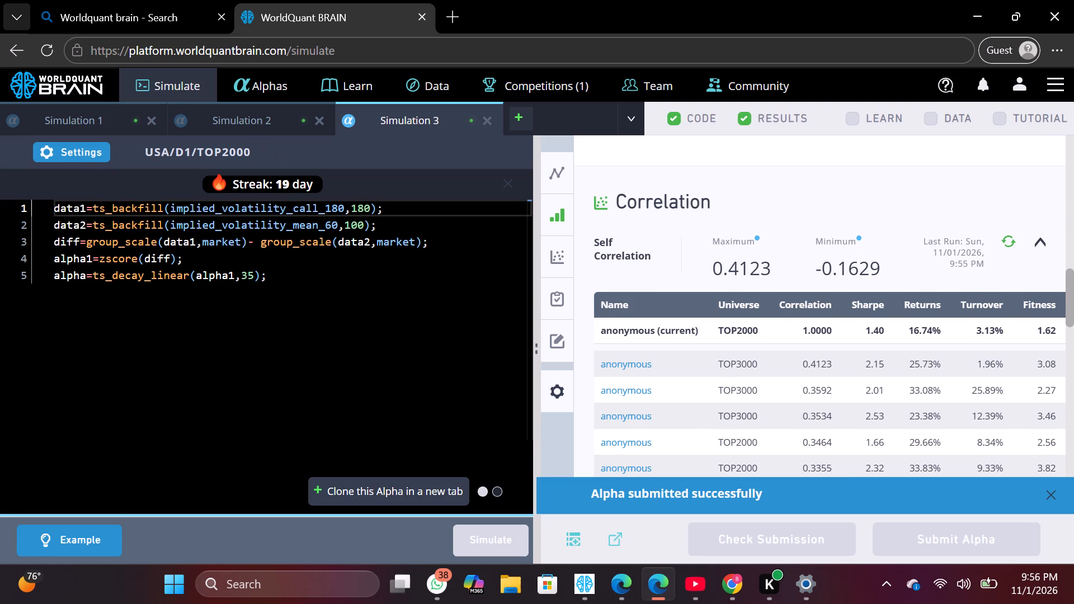
# Copy the entire alpha expression from Simulation 3.
pyautogui.moveTo(295, 288); pyautogui.dragTo(149, 277)
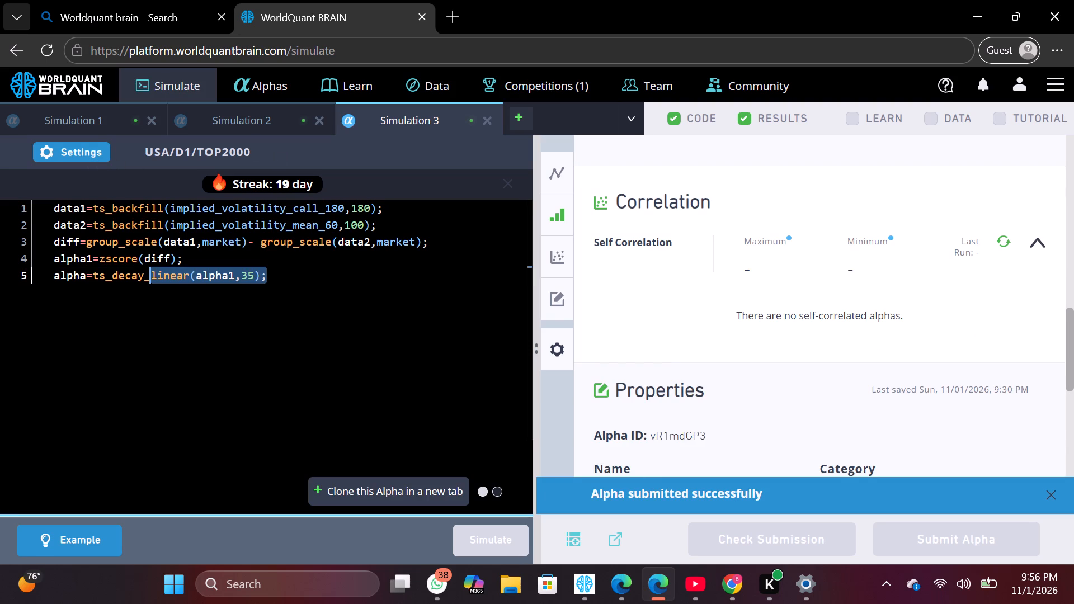
pyautogui.moveTo(149, 277); pyautogui.dragTo(47, 204)
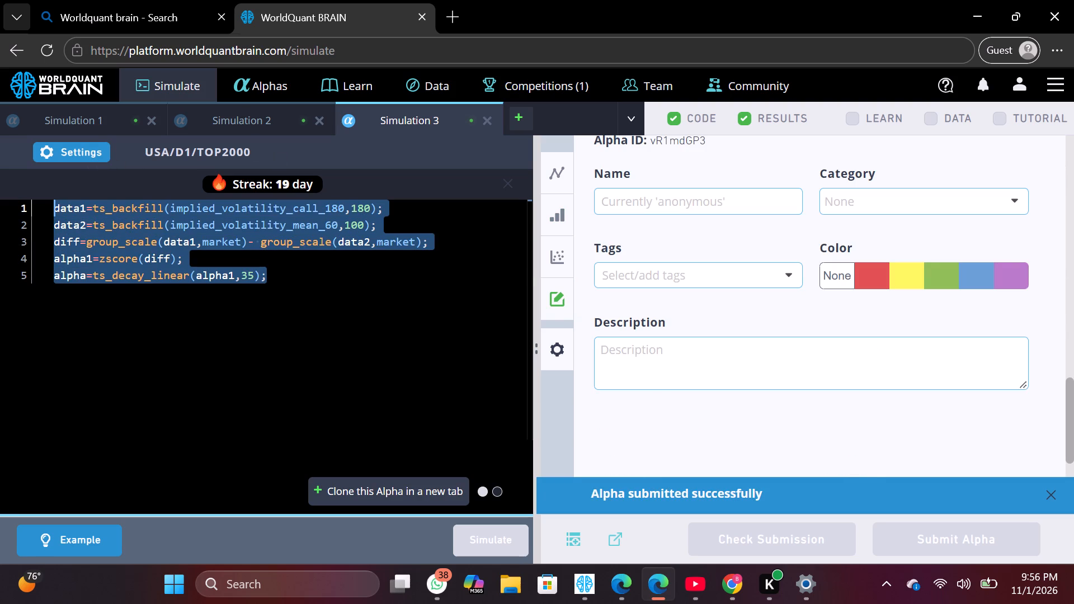
pyautogui.moveTo(47, 204); pyautogui.dragTo(48, 204)
pyautogui.hotkey('ctrl', 'c')
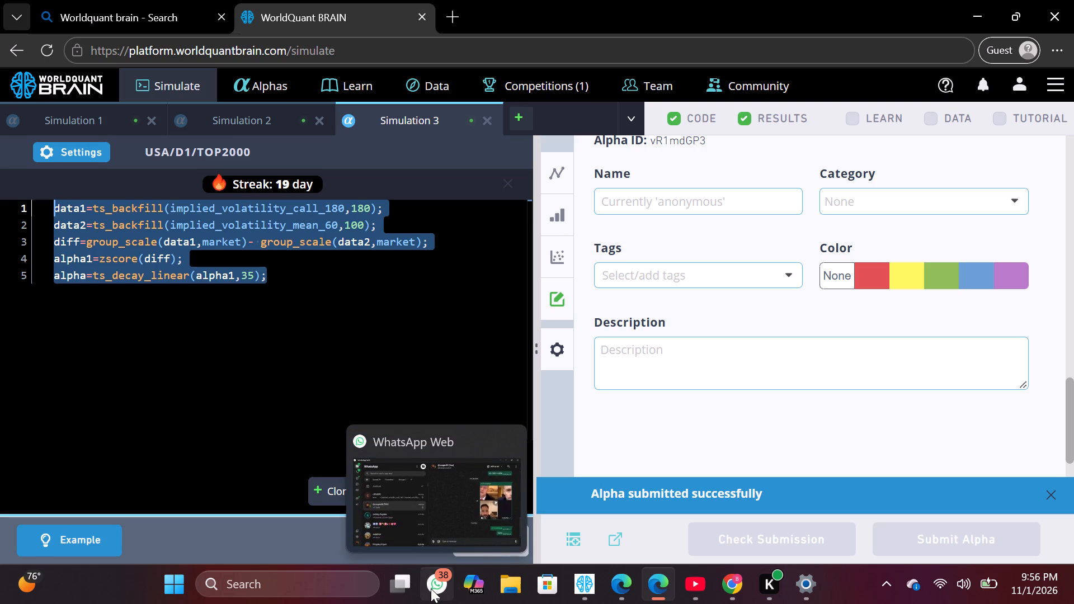
# Switch to the WorldQuant BRAIN app window, show Simulation 15's test period results and expand its Self Correlation details.
pyautogui.click(587, 591)
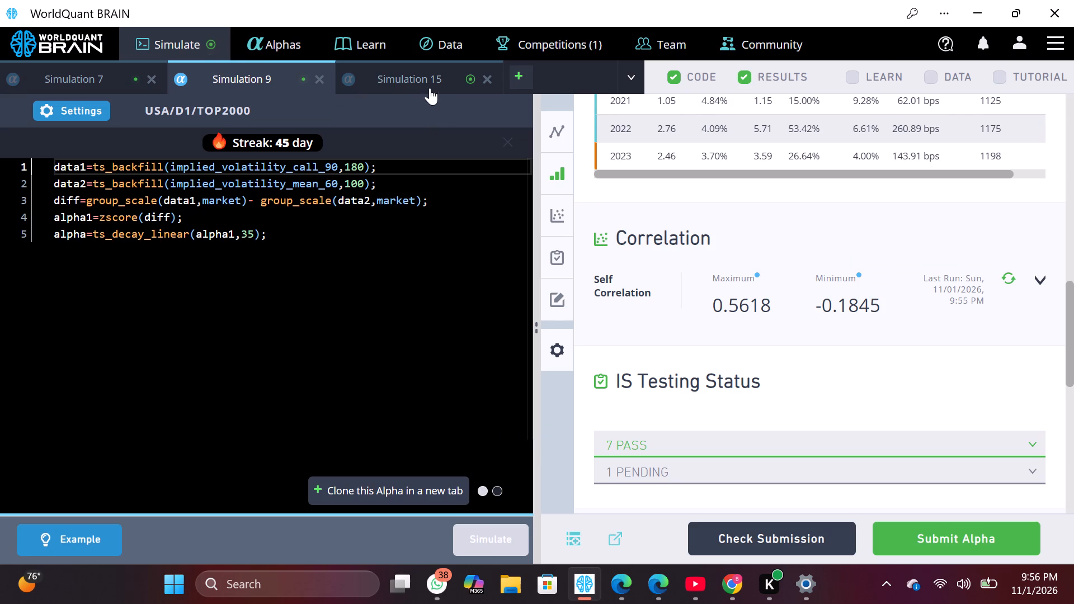
pyautogui.click(430, 84)
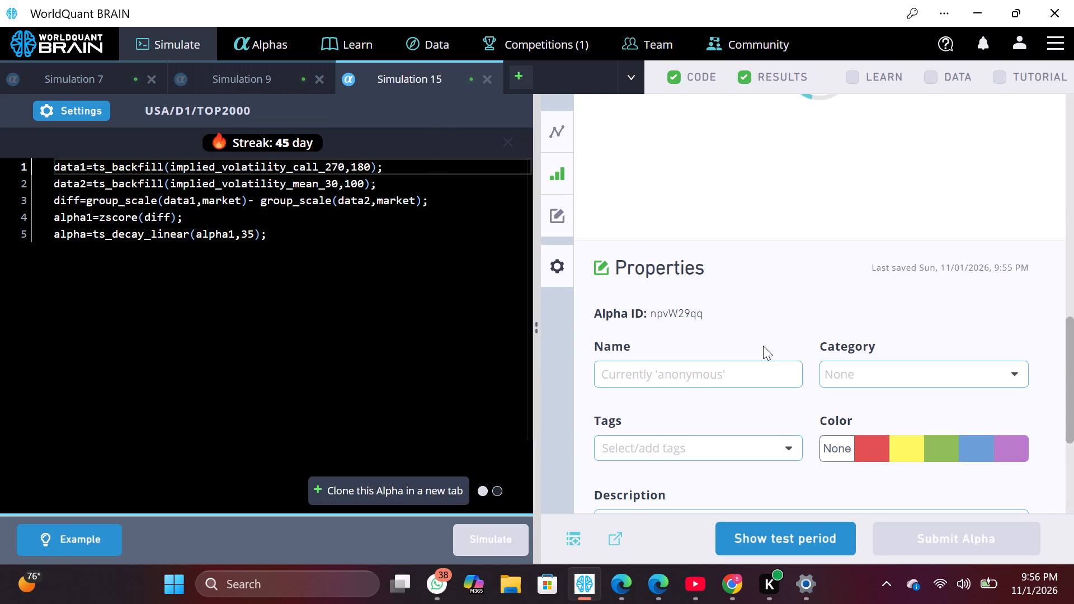
pyautogui.click(779, 533)
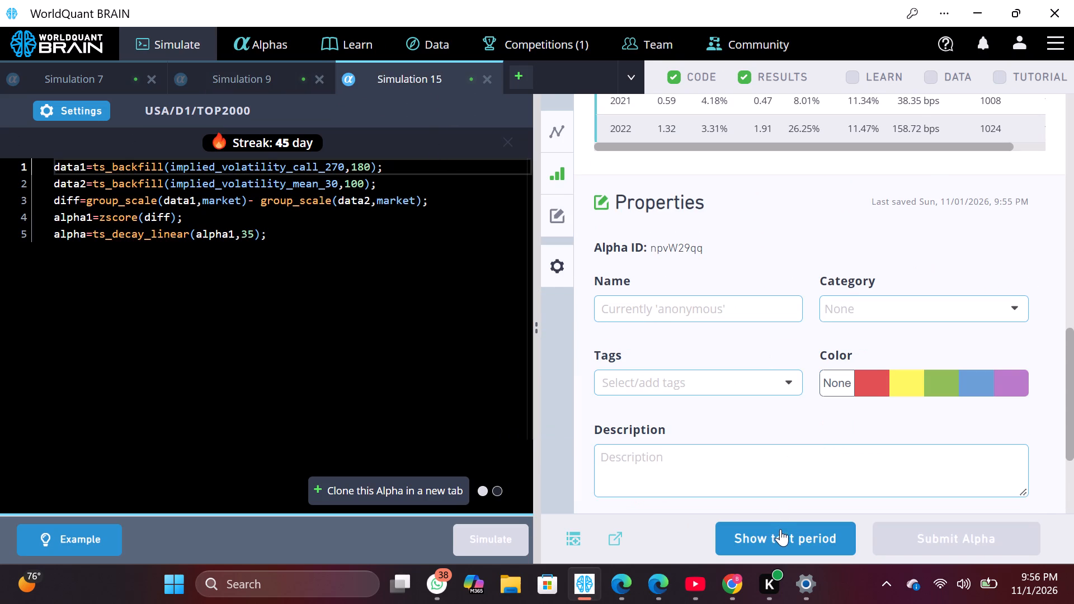
pyautogui.scroll(1, 864, 317)
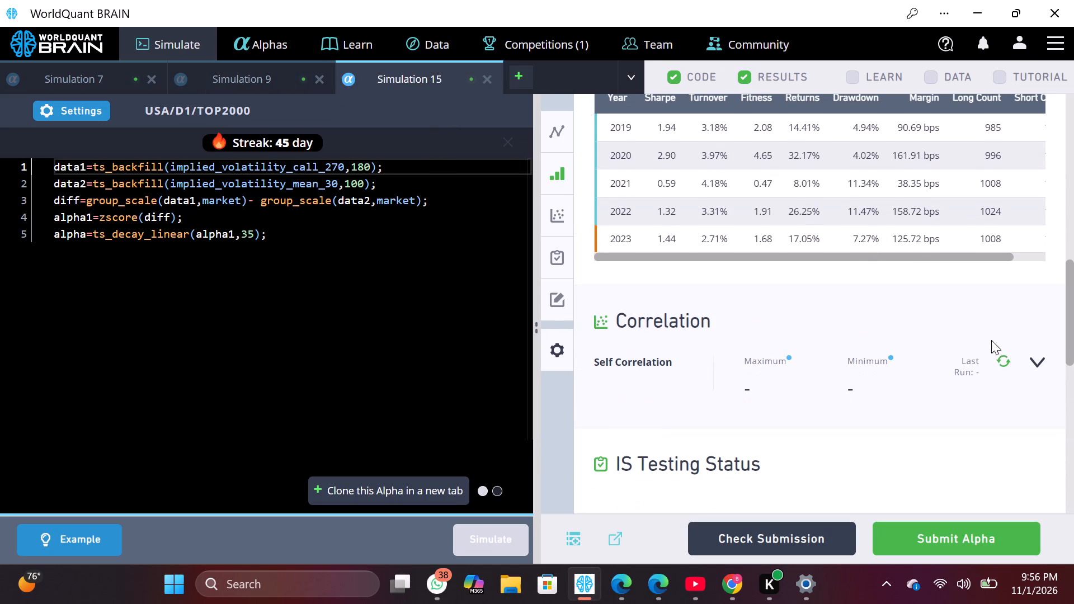
pyautogui.click(1028, 354)
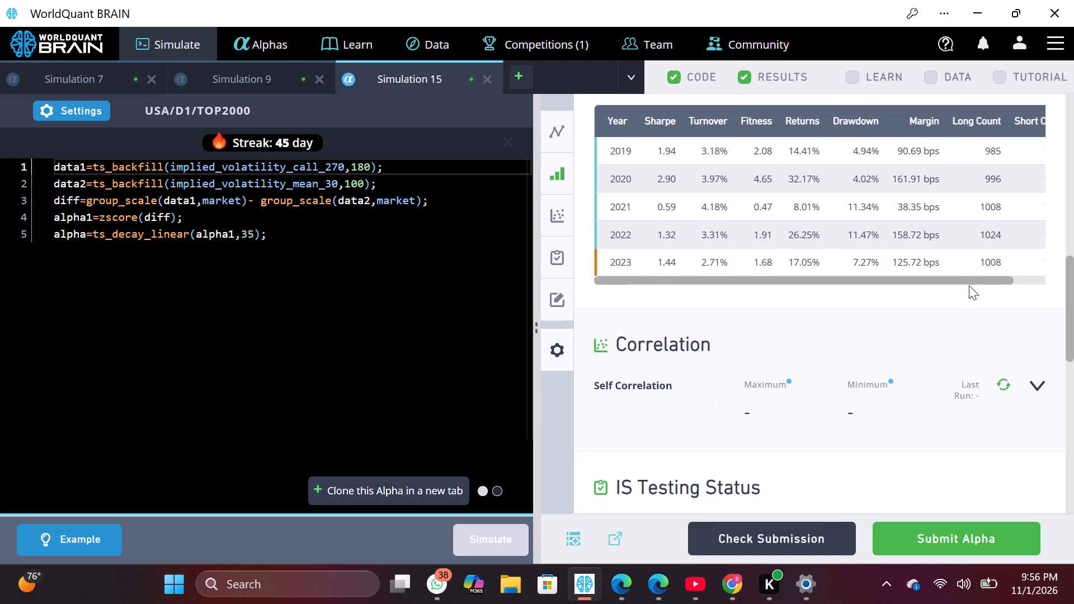
pyautogui.click(1039, 357)
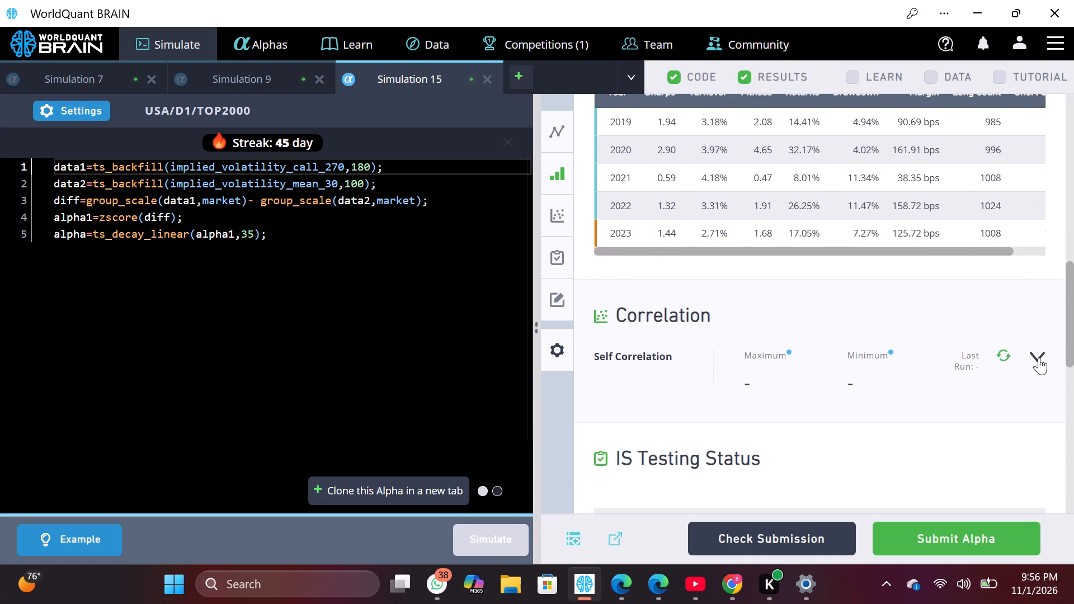
pyautogui.scroll(-2, 933, 322)
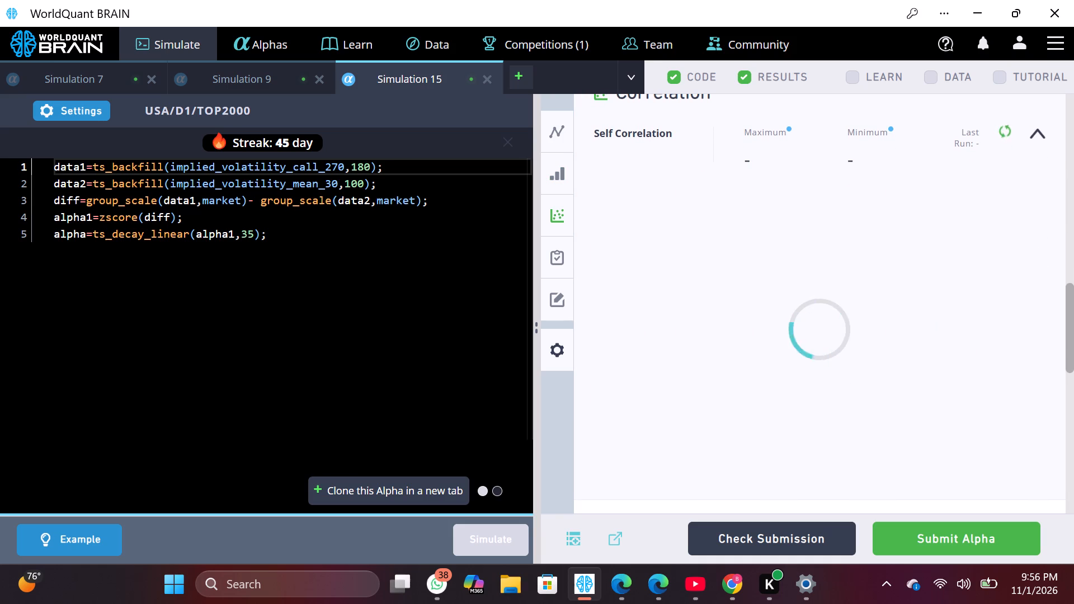
# Create a new simulation and paste the copied implied_volatility_call_180 alpha expression into it.
pyautogui.click(509, 78)
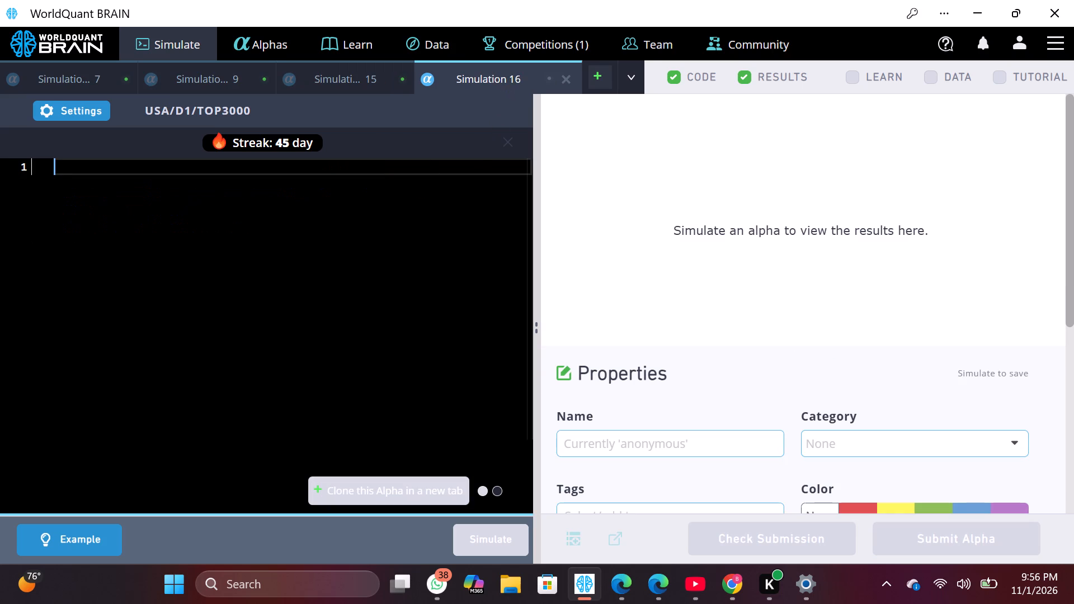
pyautogui.hotkey('ctrl', 'v')
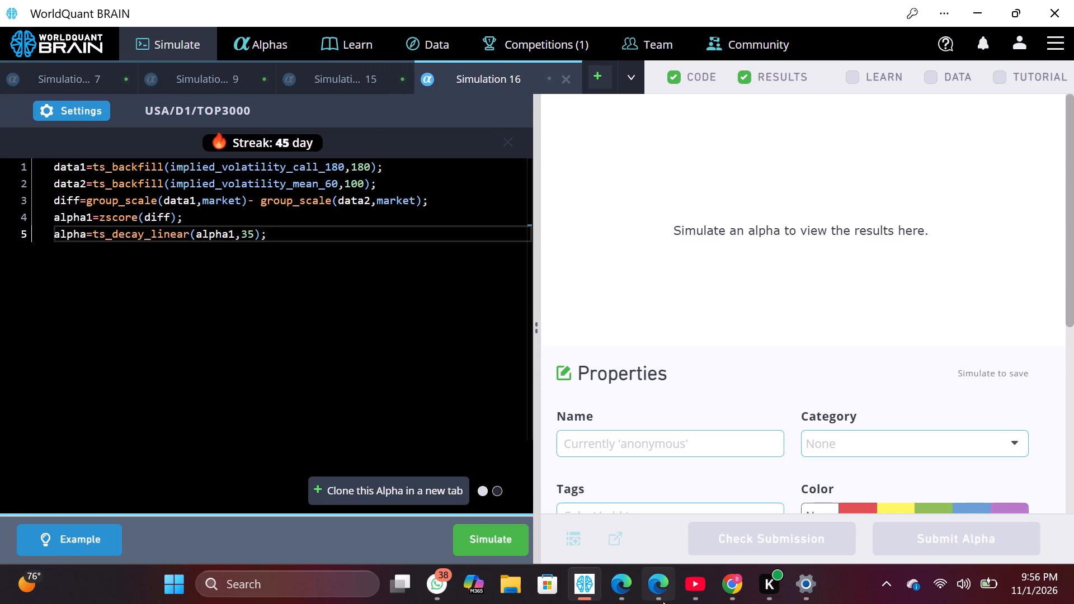
# Switch to the guest browser window and open Simulation 3's settings to check them.
pyautogui.click(648, 582)
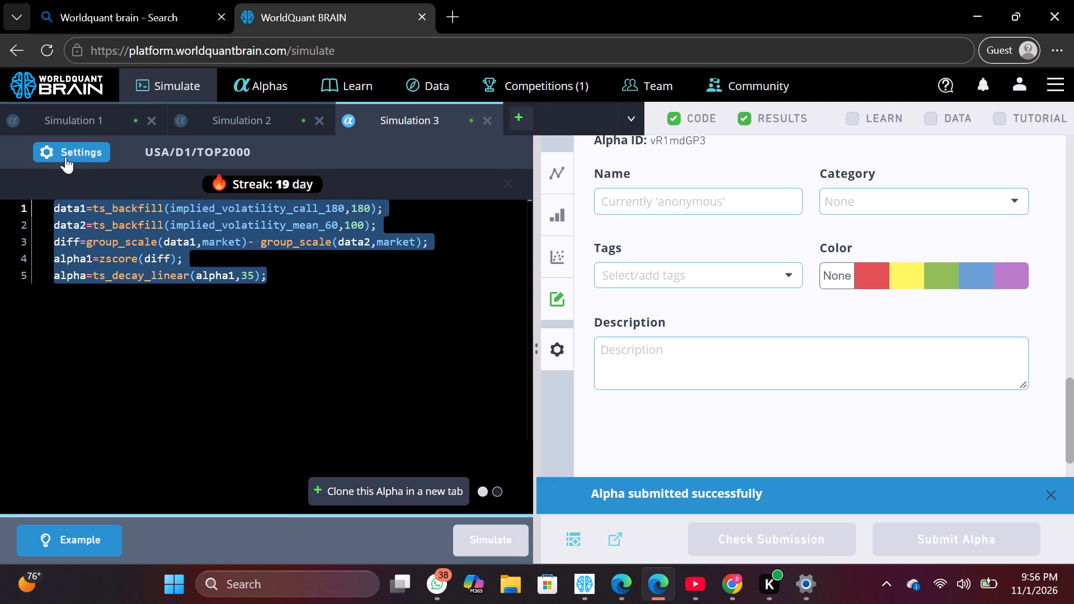
pyautogui.click(65, 153)
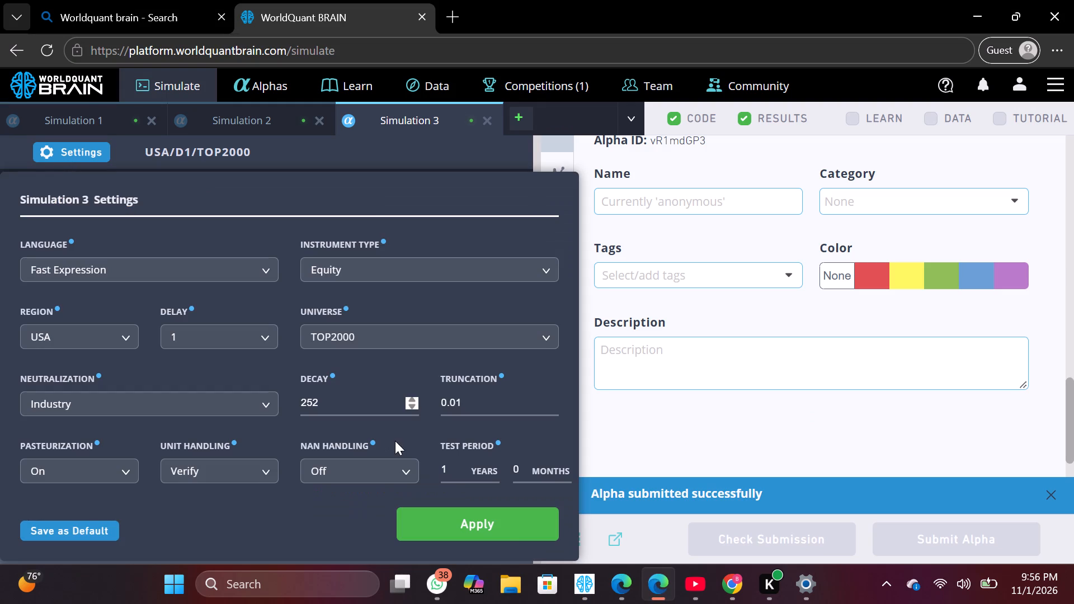
# Back in the app window, set Simulation 16 to universe TOP2000, decay 252, truncation 0.02 and Industry neutralization, and run it.
pyautogui.click(578, 581)
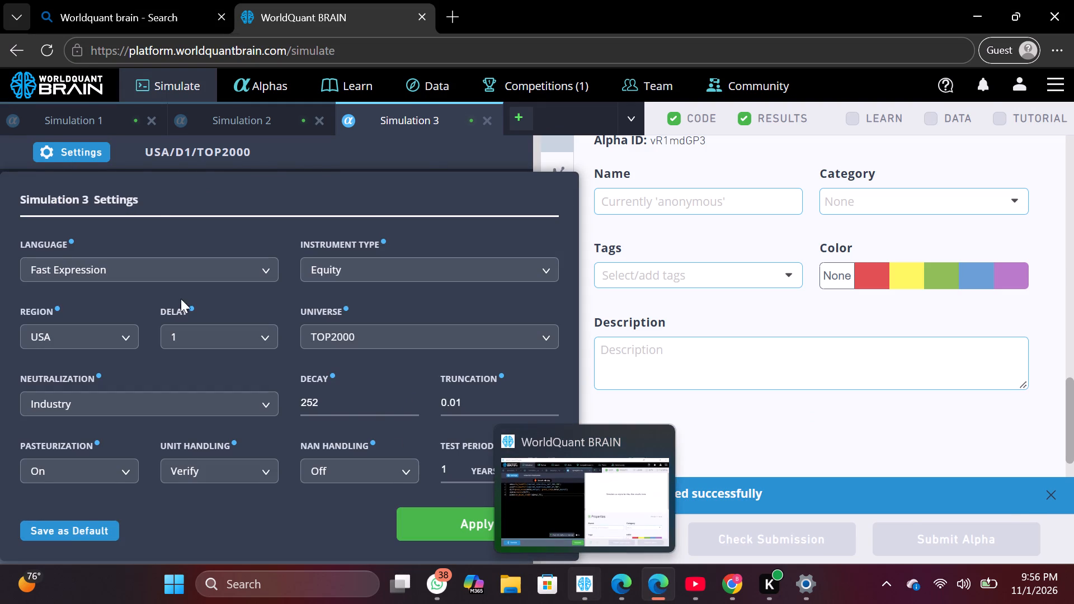
pyautogui.click(82, 108)
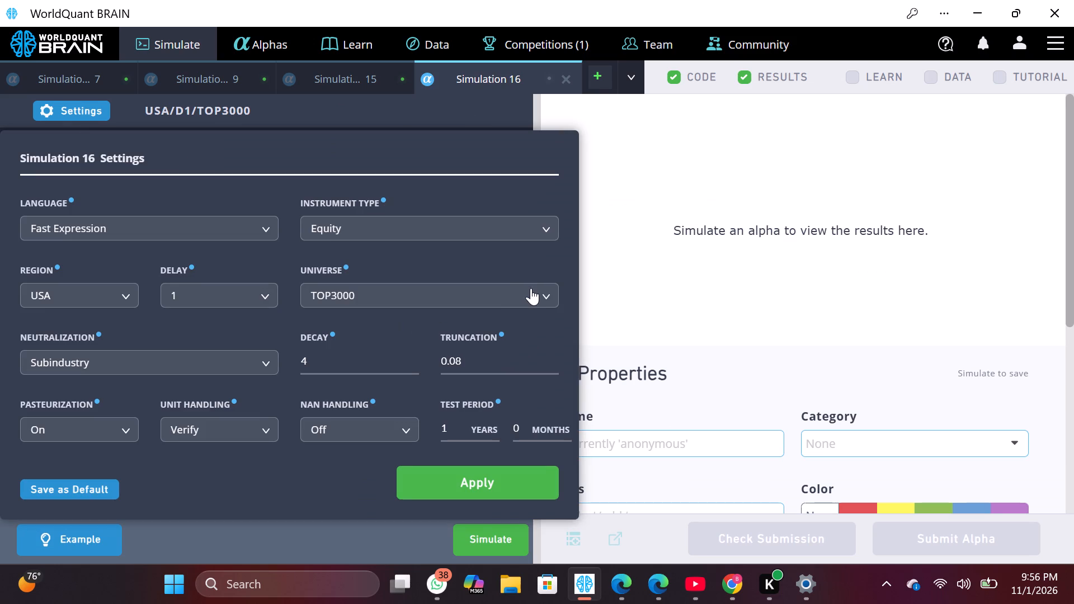
pyautogui.click(531, 288)
pyautogui.click(487, 353)
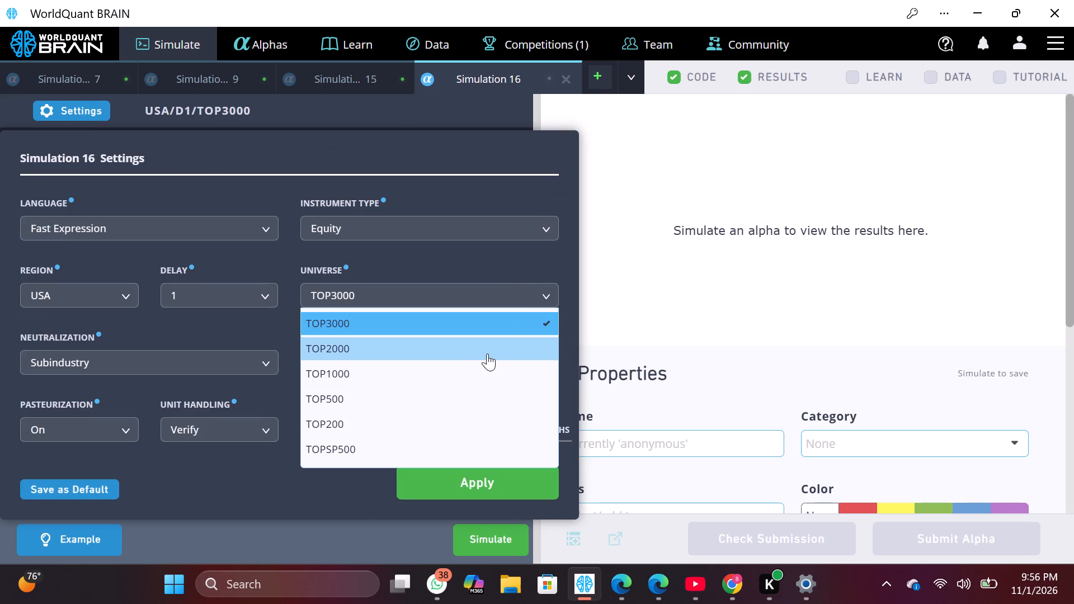
pyautogui.click(387, 356)
pyautogui.press('BackSpace')
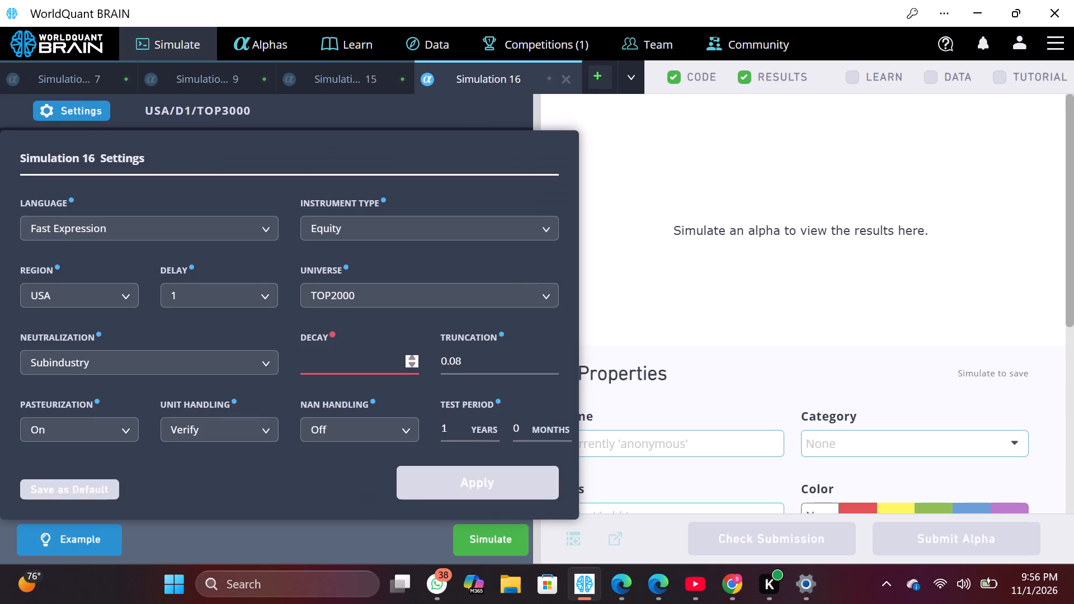
pyautogui.write('252')
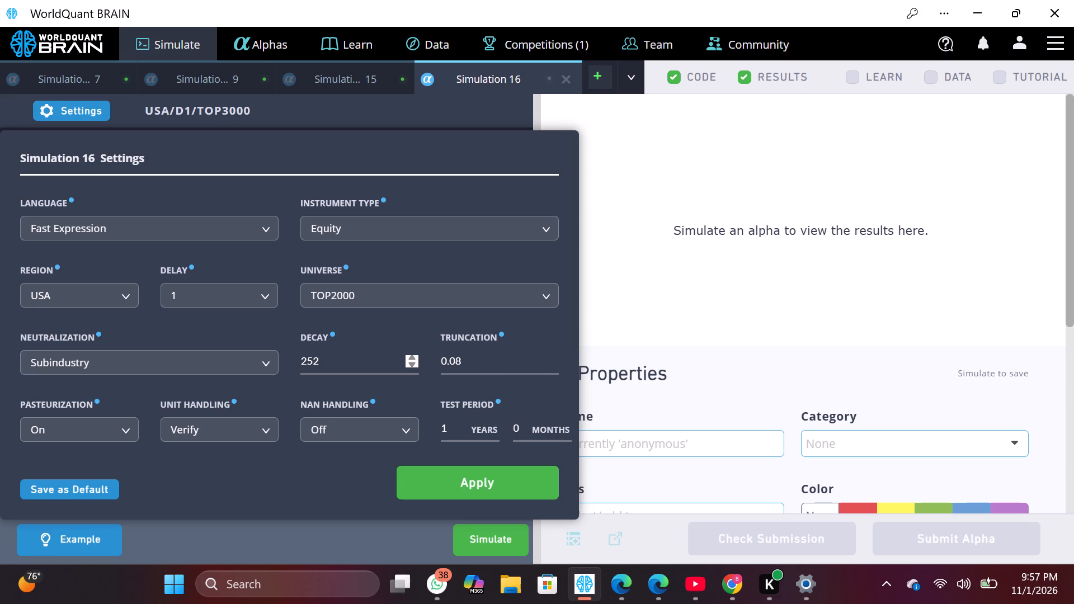
pyautogui.click(491, 367)
pyautogui.press('BackSpace')
pyautogui.press('2')
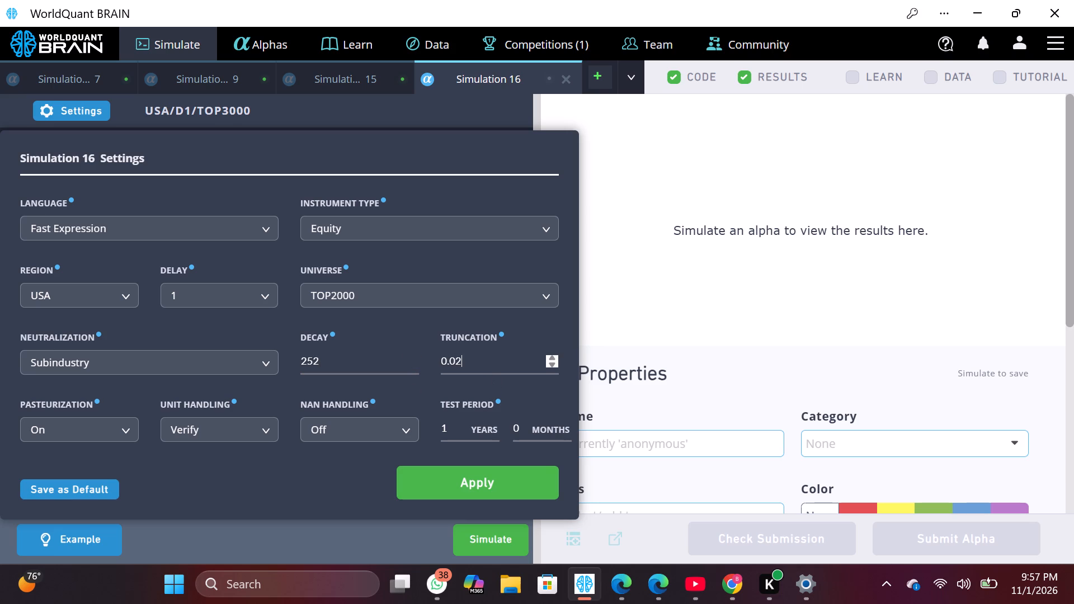
pyautogui.click(267, 368)
pyautogui.click(238, 471)
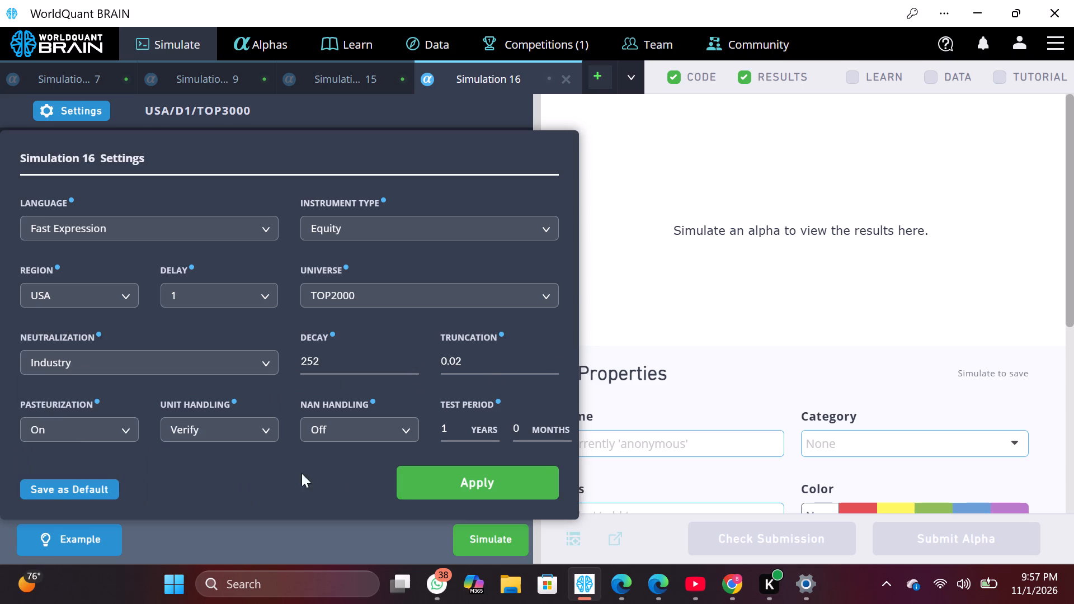
pyautogui.click(449, 492)
pyautogui.click(483, 528)
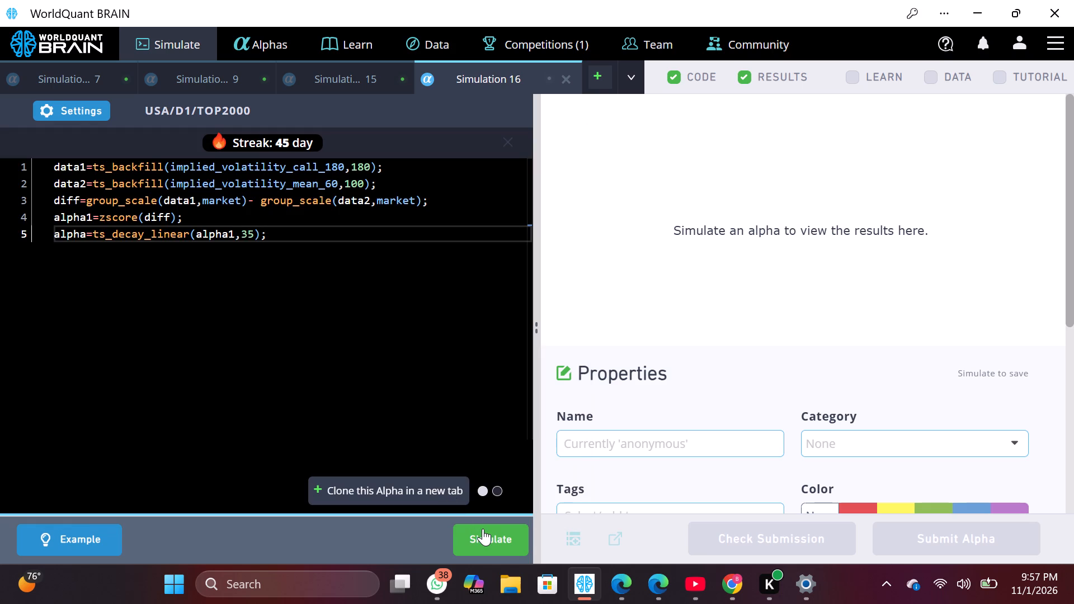
# Return to Simulation 15 and review its self-correlation values and IS Testing Status.
pyautogui.click(360, 89)
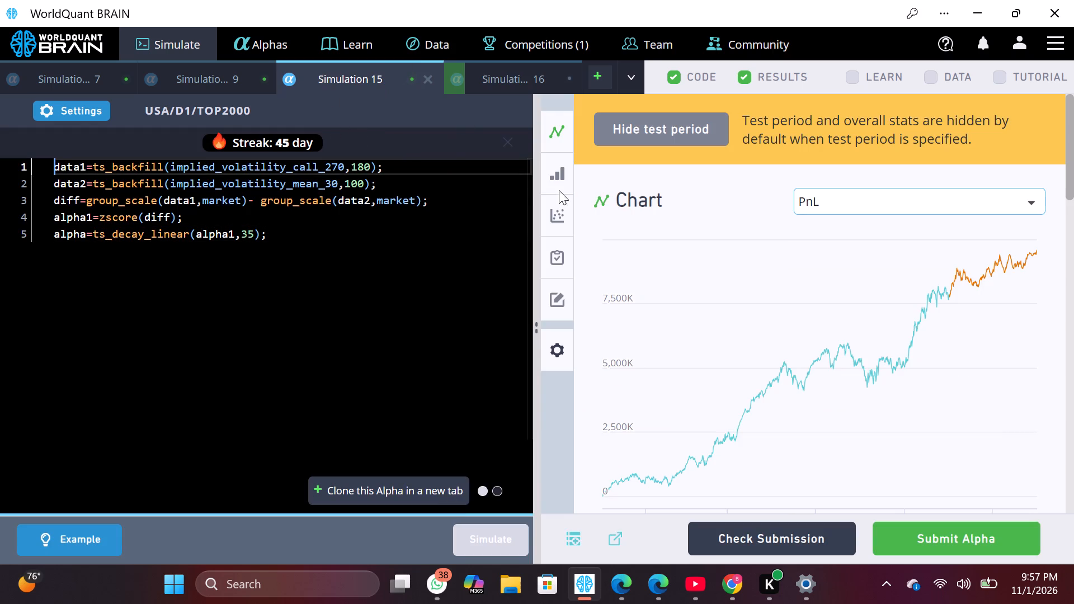
pyautogui.scroll(-6, 758, 282)
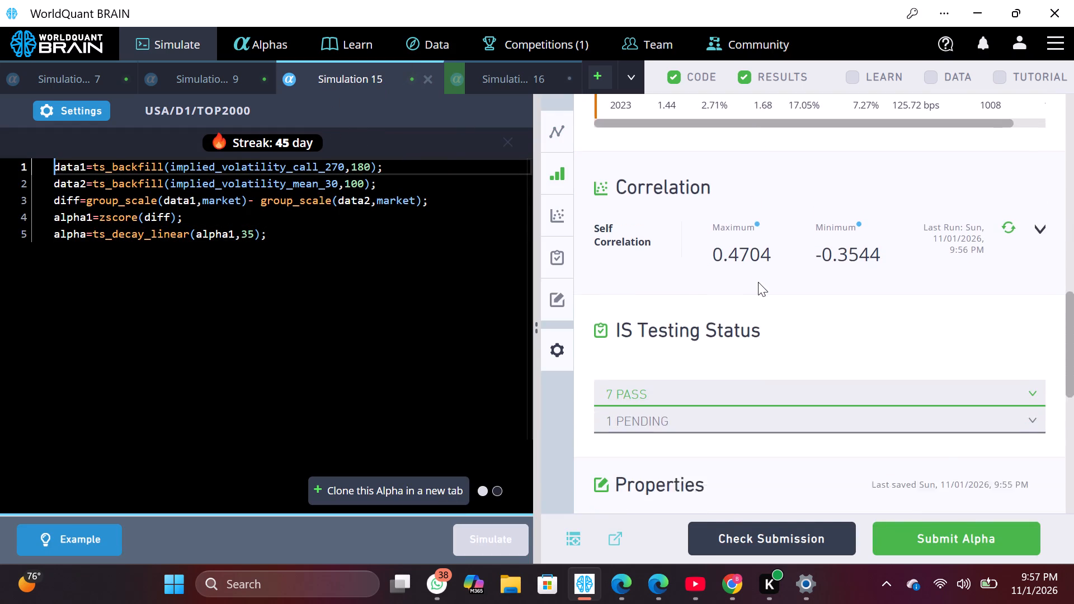
pyautogui.scroll(-2, 758, 282)
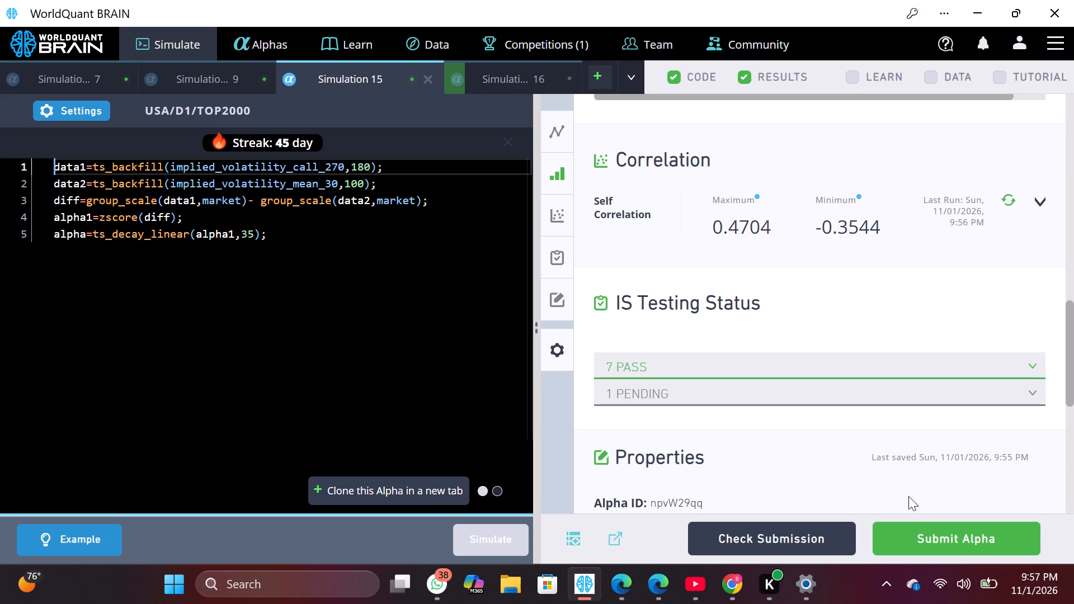
# Submit the alpha in Simulation 15.
pyautogui.click(925, 537)
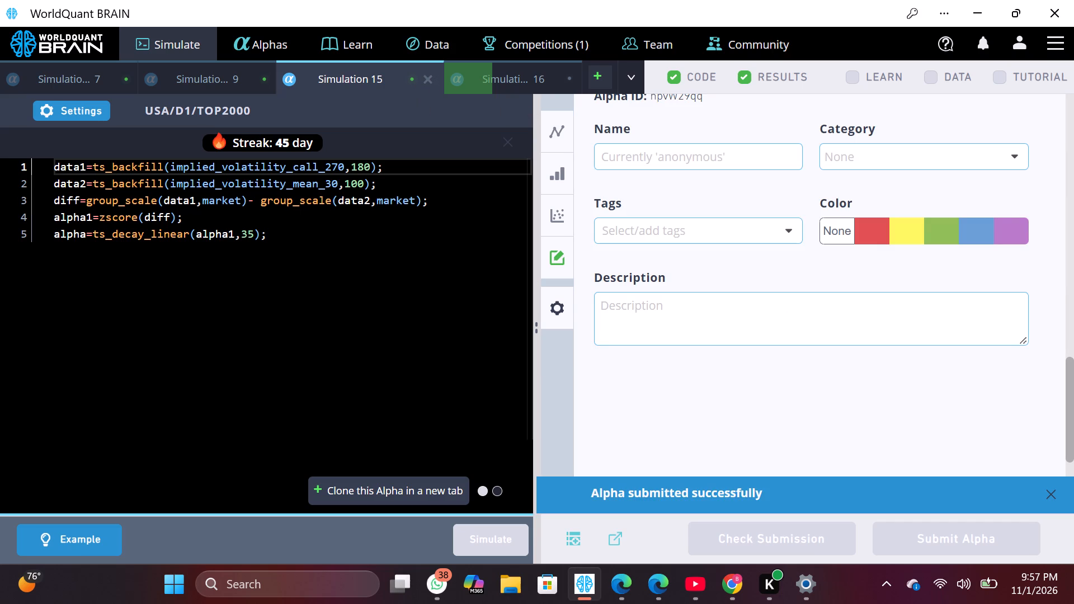
# Copy Simulation 15's alpha expression into a new simulation in the guest browser window, closing Simulation 3 there.
pyautogui.moveTo(288, 245); pyautogui.dragTo(243, 235)
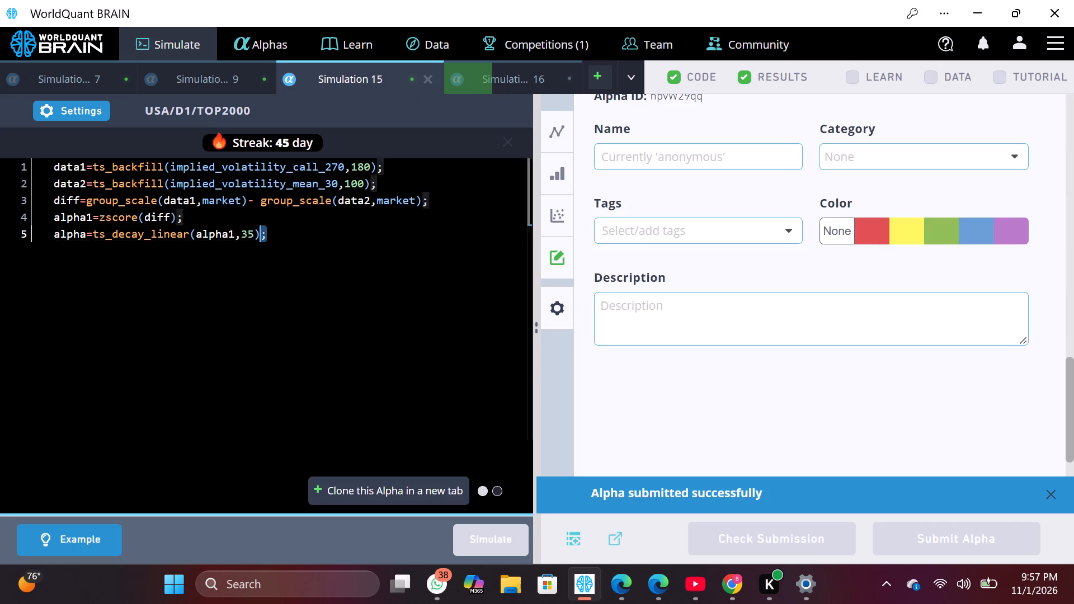
pyautogui.moveTo(243, 235); pyautogui.dragTo(41, 168)
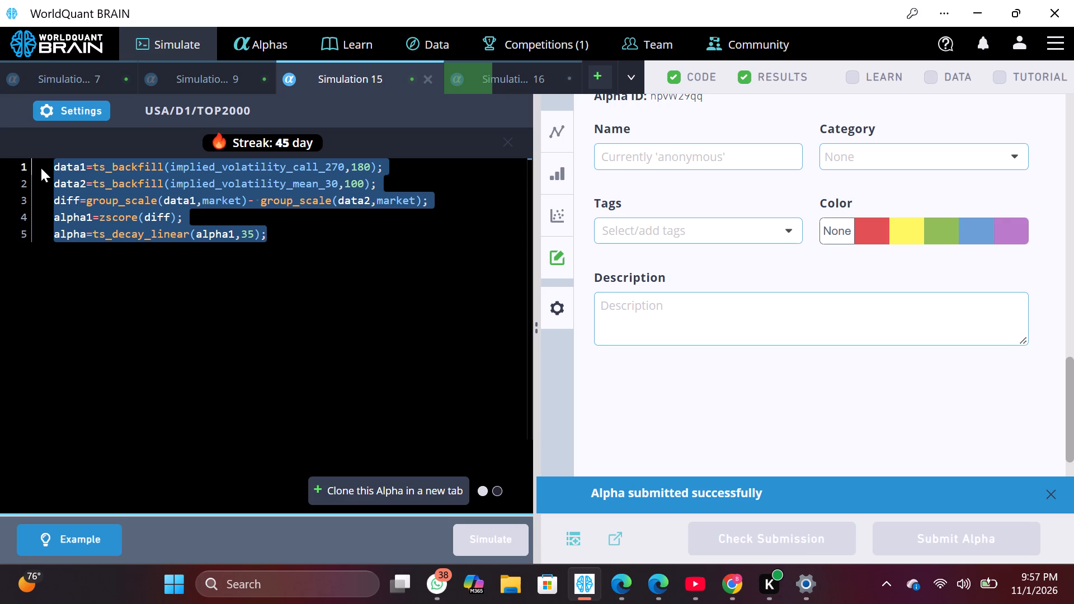
pyautogui.hotkey('ctrl', 'c')
pyautogui.click(651, 588)
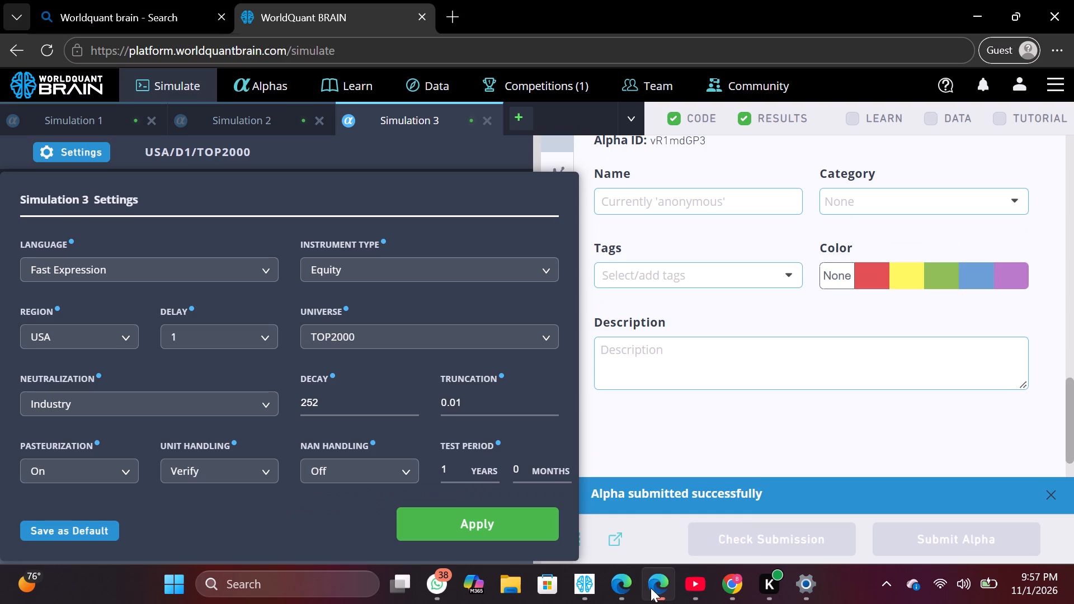
pyautogui.click(489, 124)
pyautogui.click(360, 119)
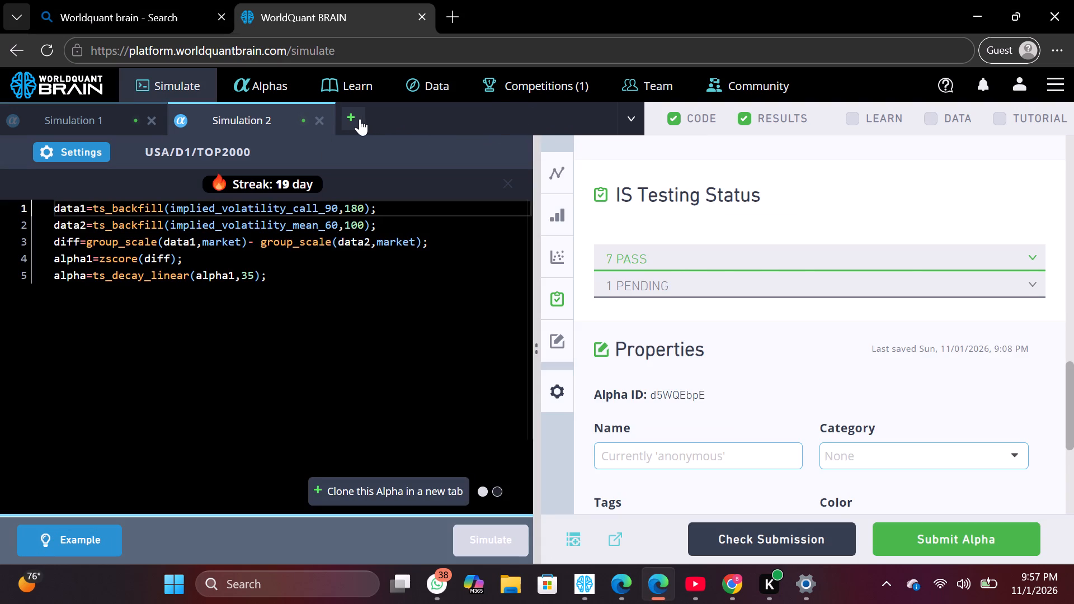
pyautogui.hotkey('ctrl', 'v')
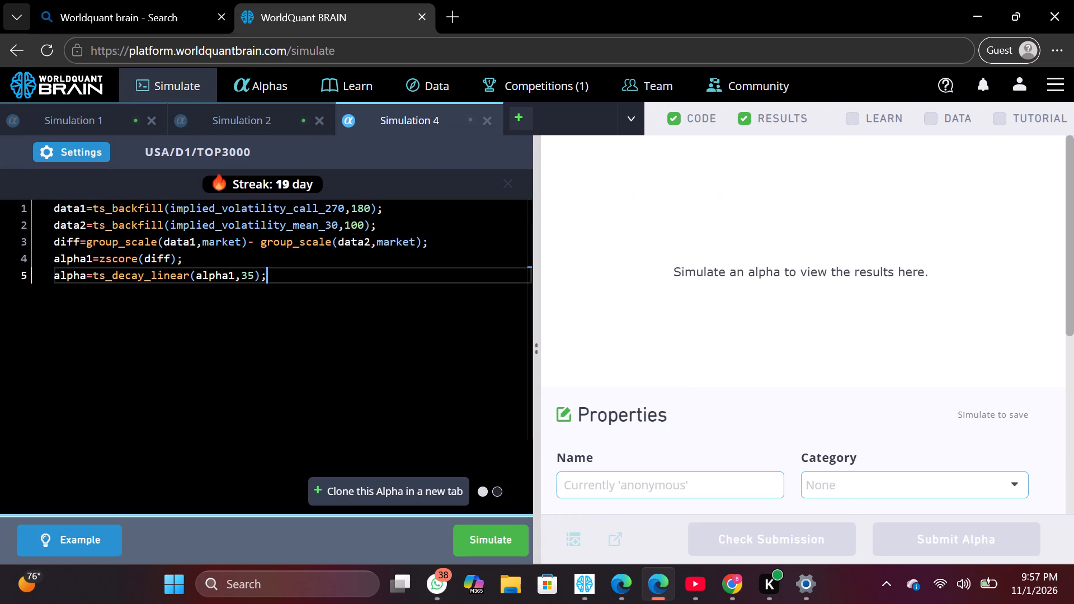
# Switch back to the app window and open Simulation 15's settings to check them.
pyautogui.click(572, 579)
pyautogui.click(73, 105)
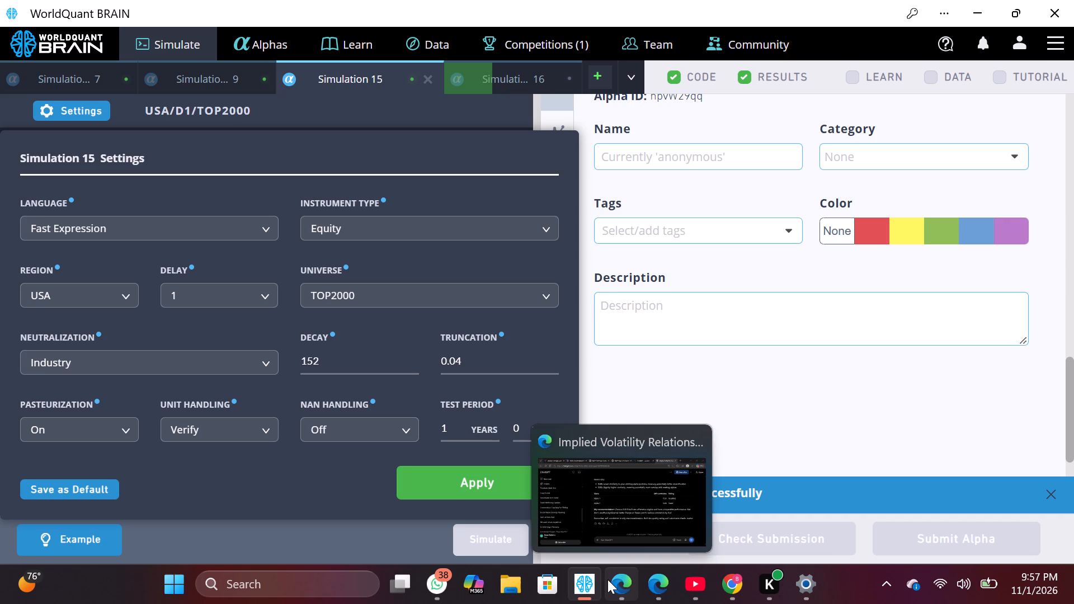
# In the guest browser window, set Simulation 4 to universe TOP2000, Industry neutralization, decay 152 and truncation 0.04, matching Simulation 15.
pyautogui.click(653, 582)
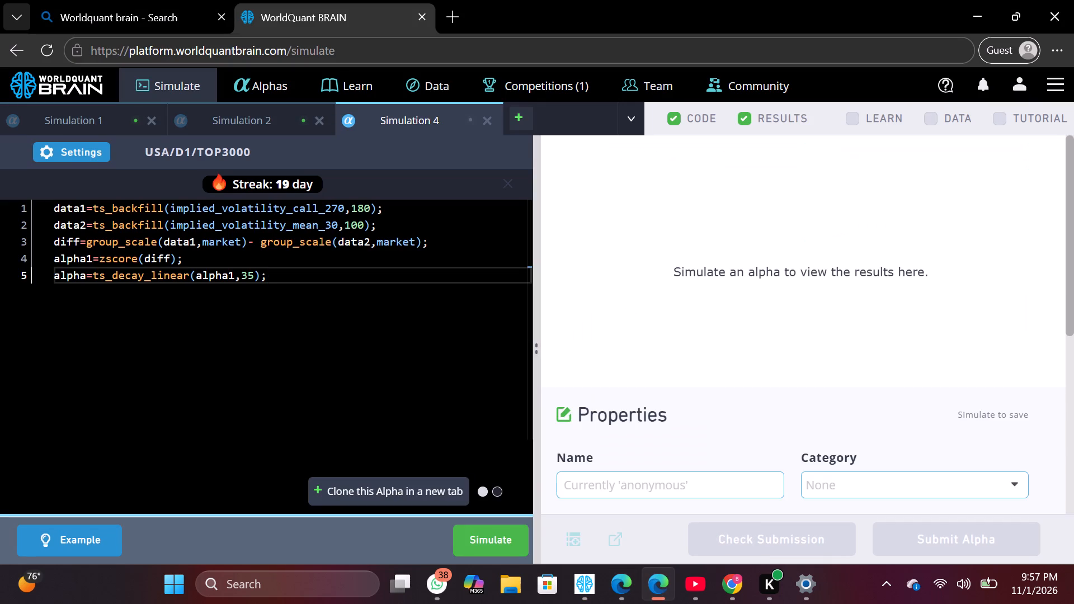
pyautogui.click(79, 158)
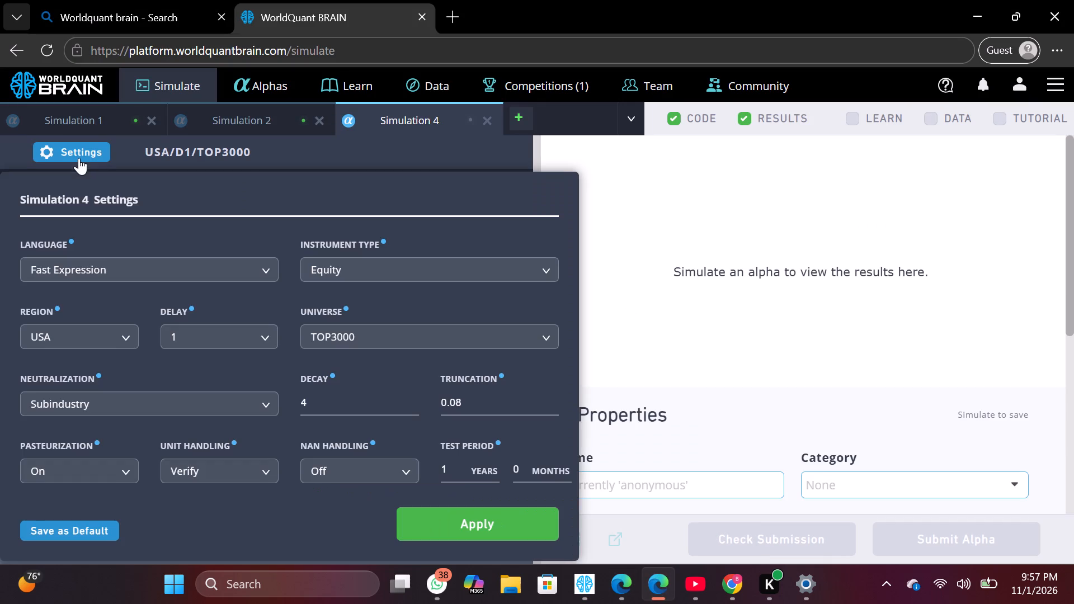
pyautogui.click(547, 326)
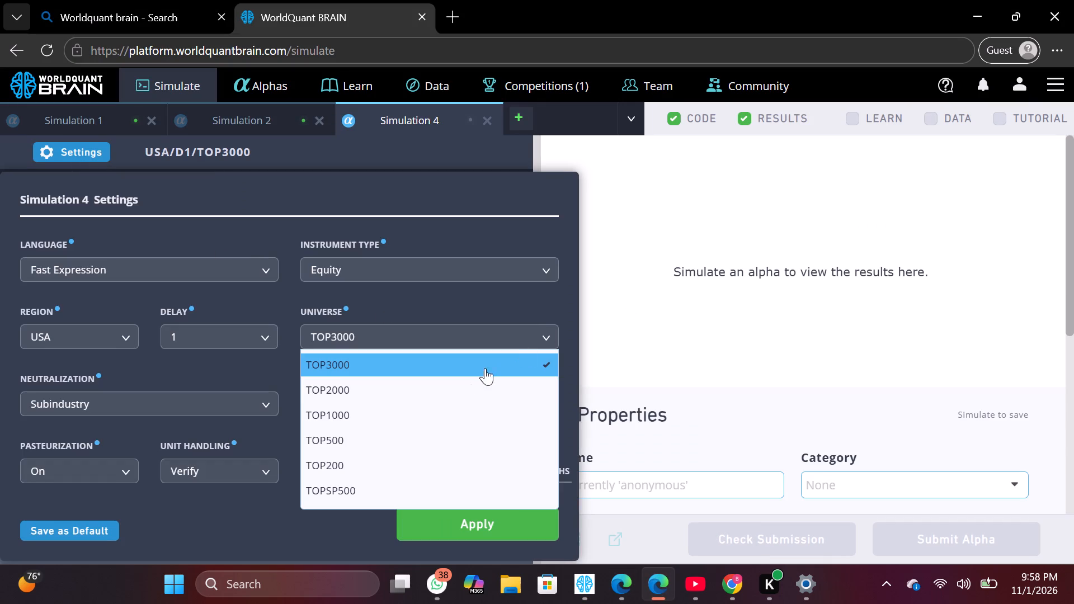
pyautogui.click(468, 386)
pyautogui.click(262, 398)
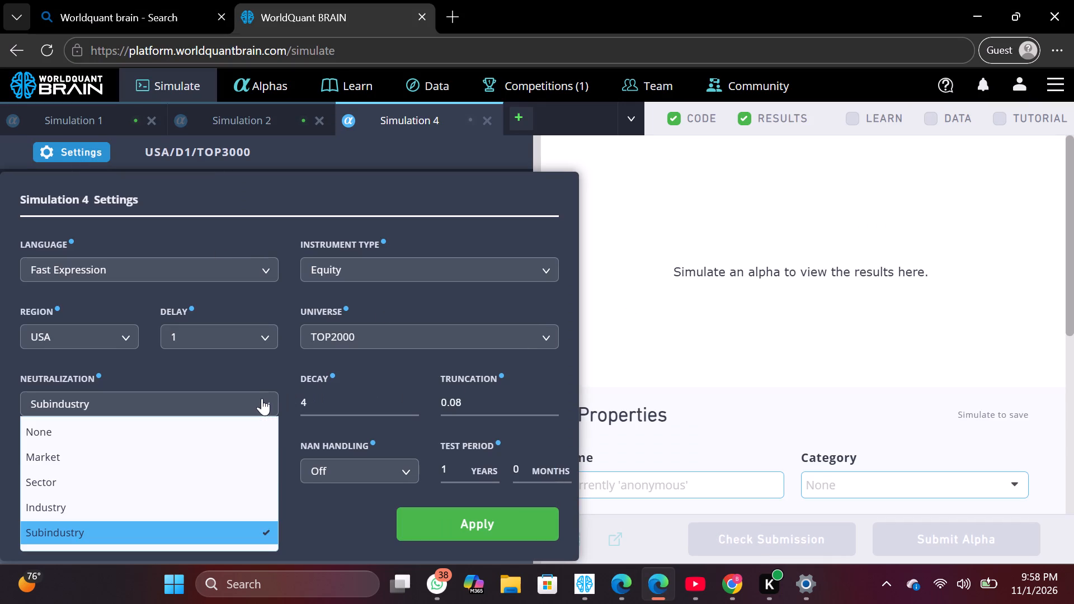
pyautogui.click(230, 503)
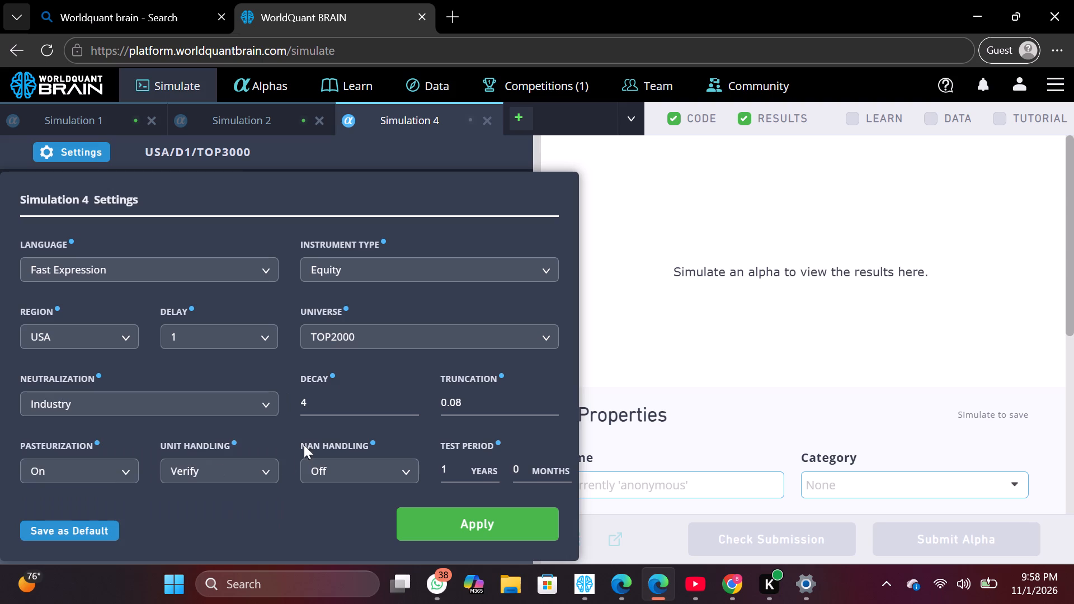
pyautogui.click(342, 410)
pyautogui.press('BackSpace')
pyautogui.press('1')
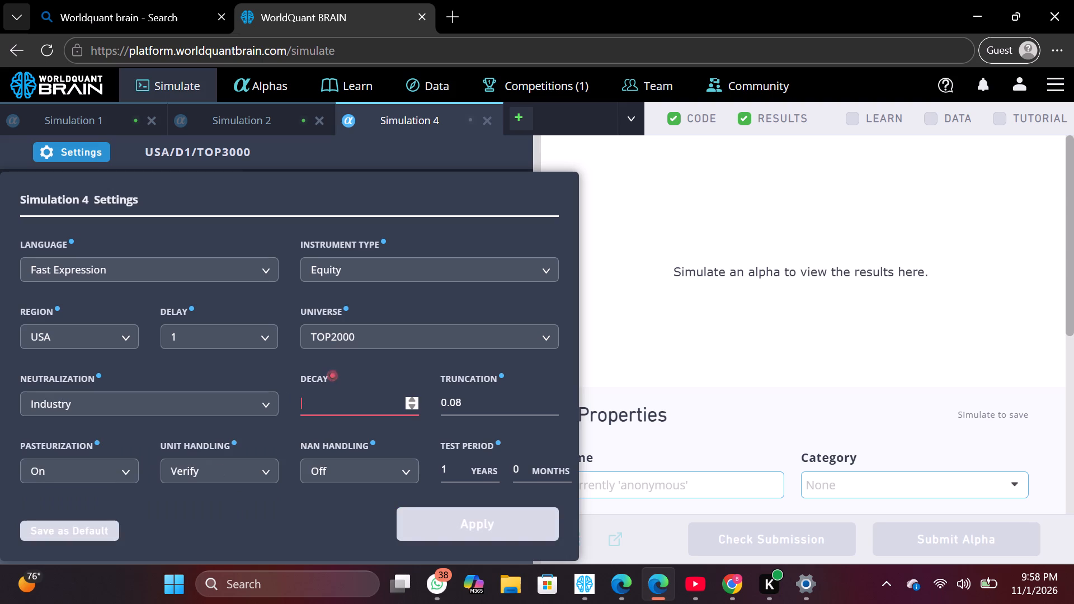
pyautogui.write('52')
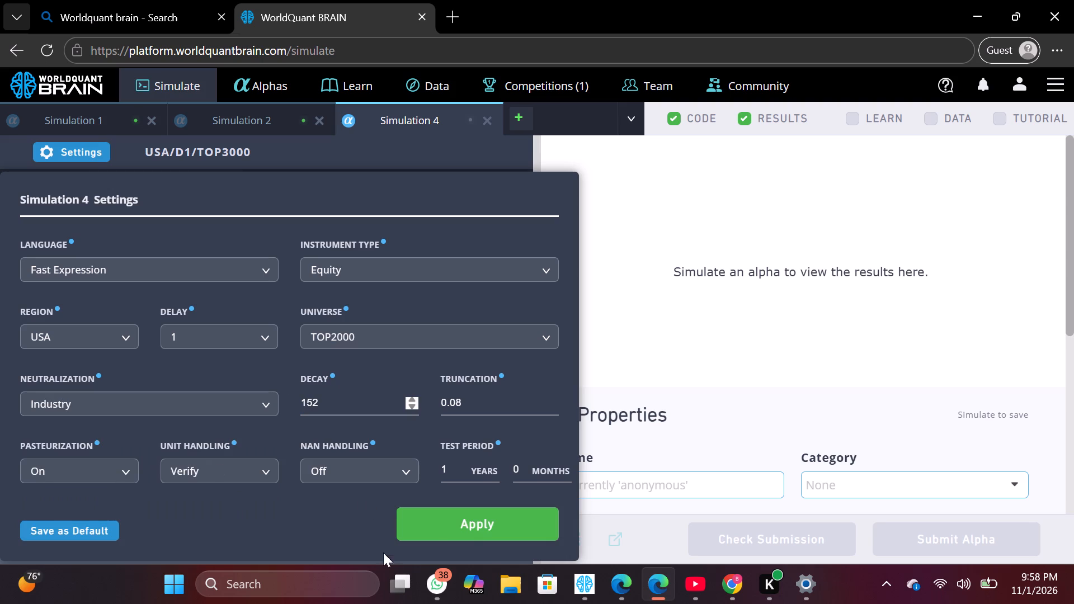
pyautogui.click(591, 582)
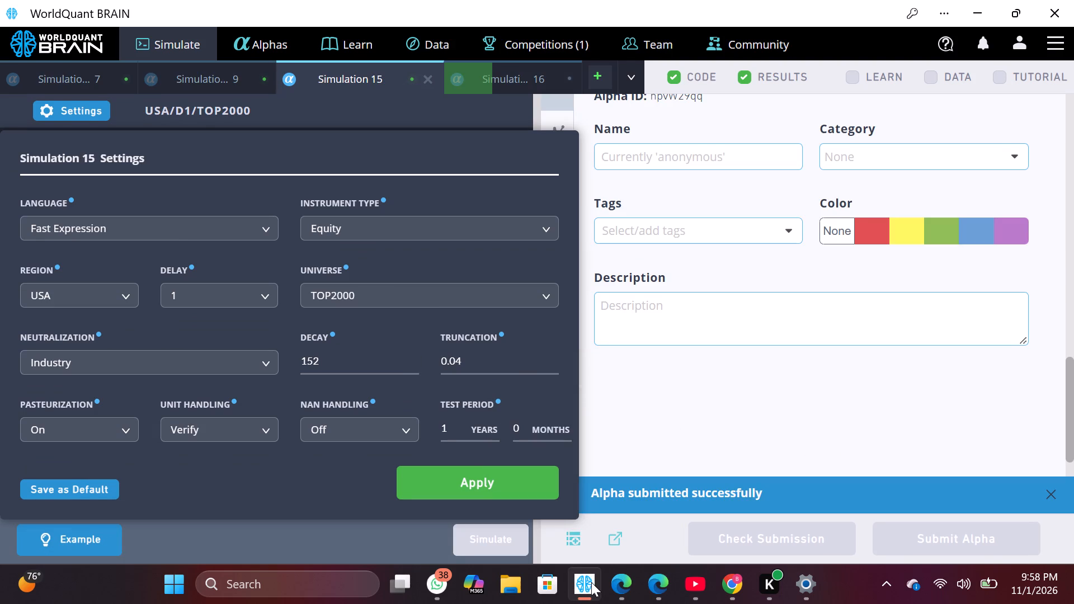
pyautogui.click(591, 582)
pyautogui.click(522, 400)
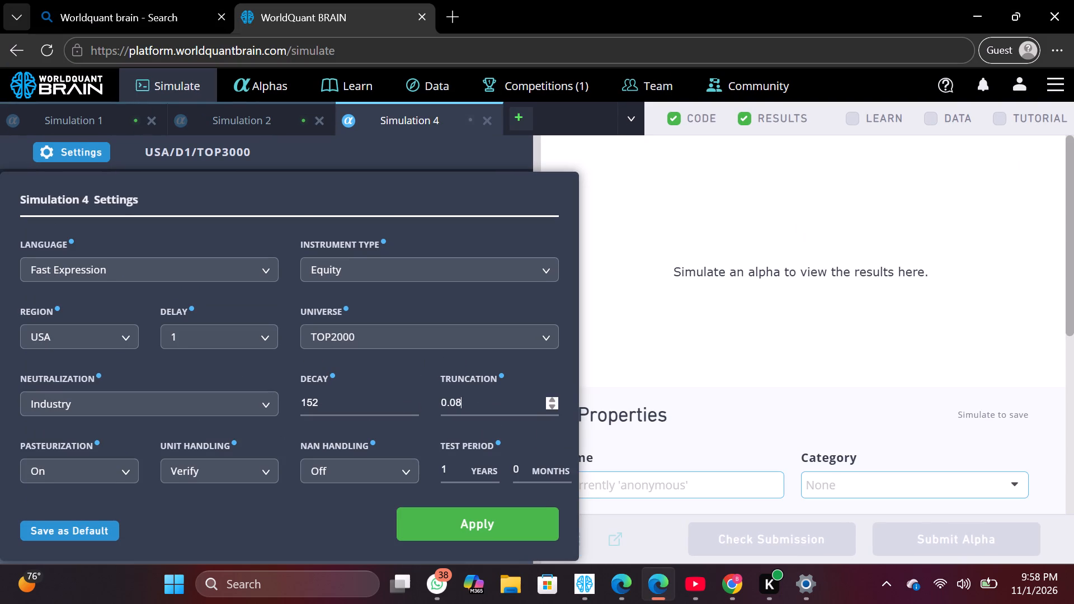
pyautogui.press('BackSpace')
pyautogui.press('4')
pyautogui.click(484, 517)
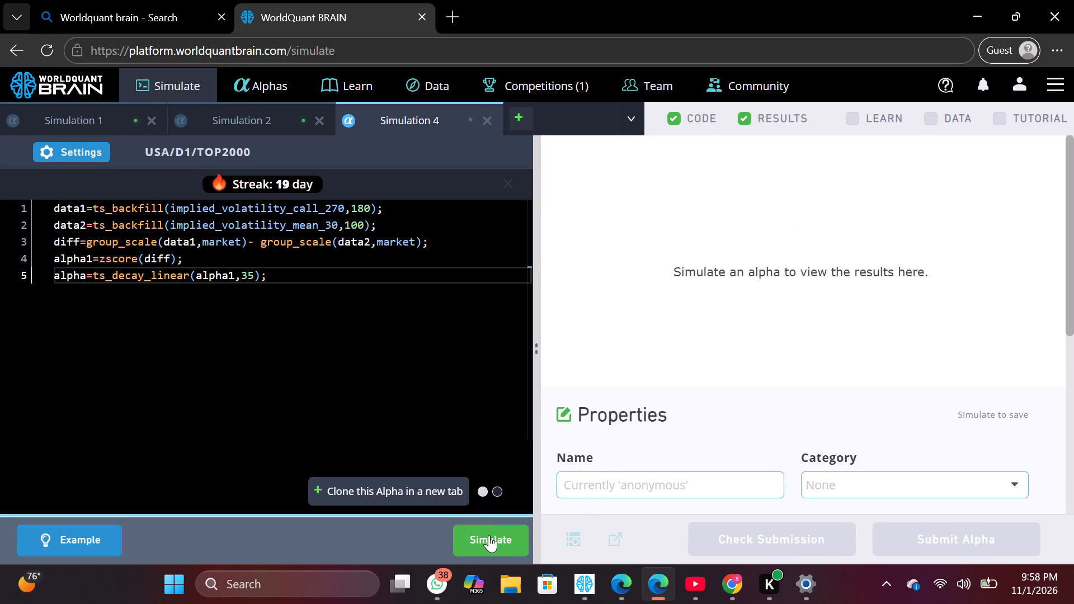
# Run Simulation 4.
pyautogui.click(489, 535)
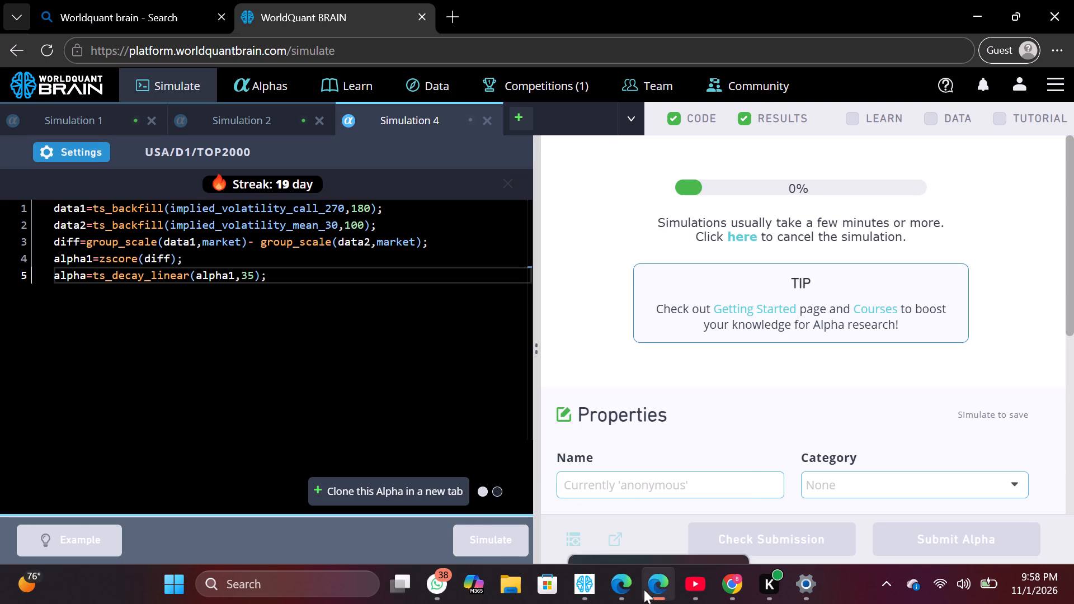
# Return to the app window, close Simulation 15's settings, and check Simulation 16's self-correlation with its test period shown.
pyautogui.click(582, 586)
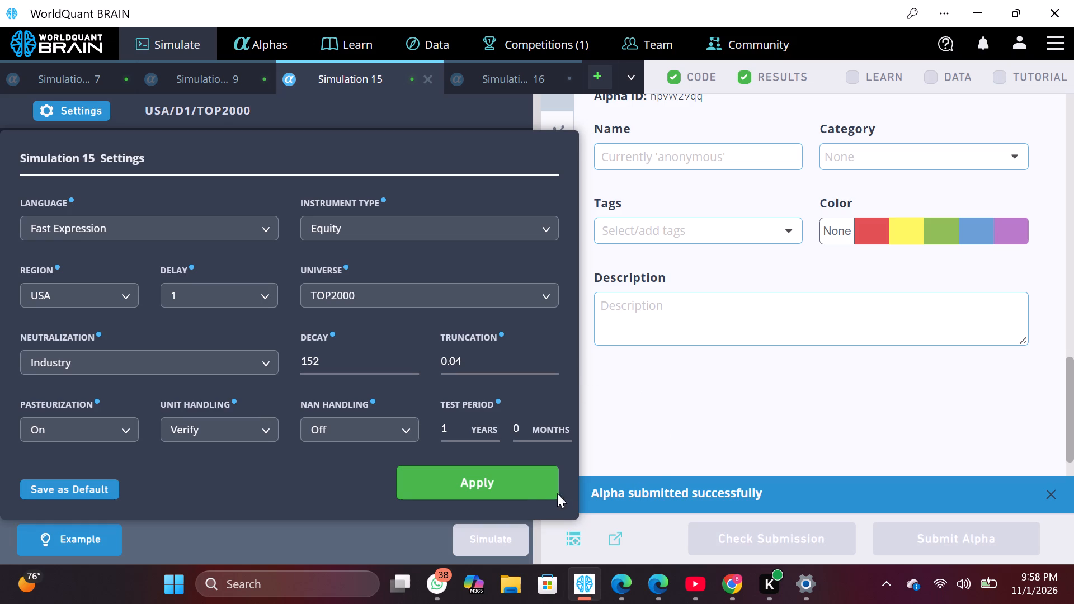
pyautogui.click(542, 475)
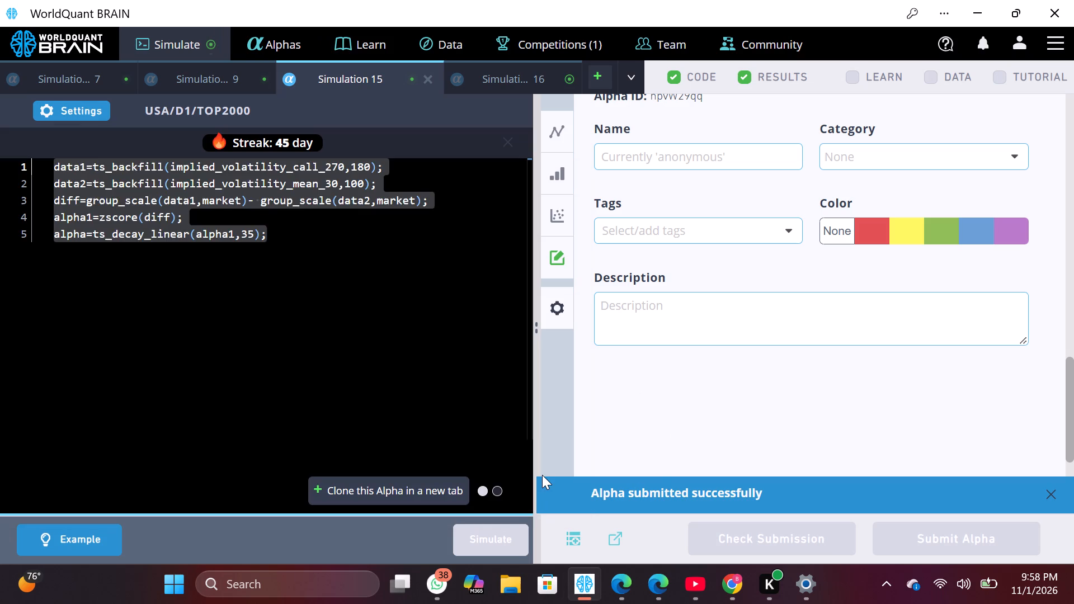
pyautogui.click(493, 89)
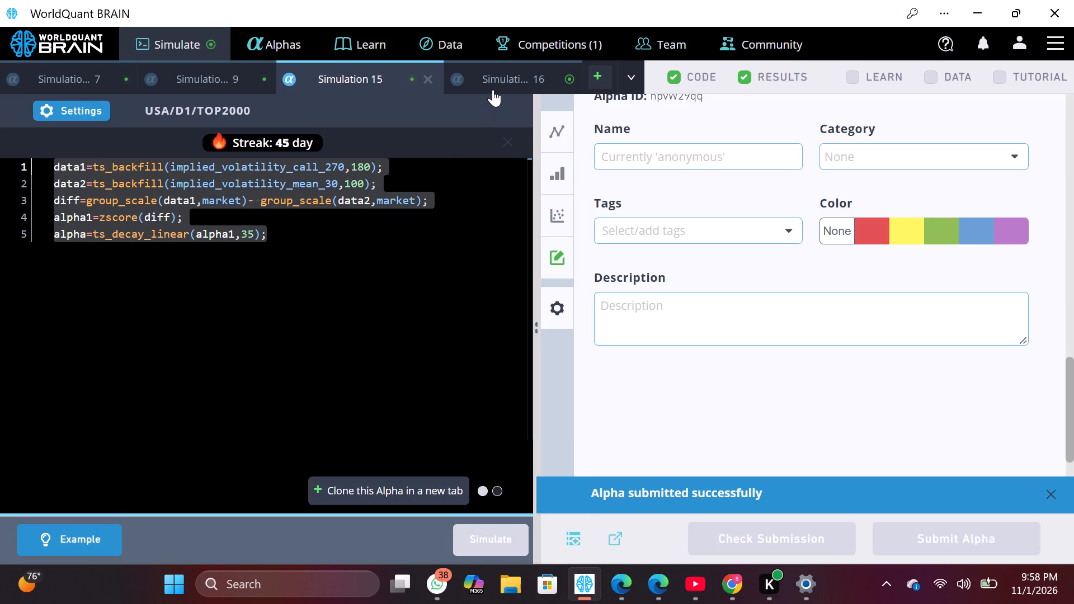
pyautogui.scroll(-2, 788, 415)
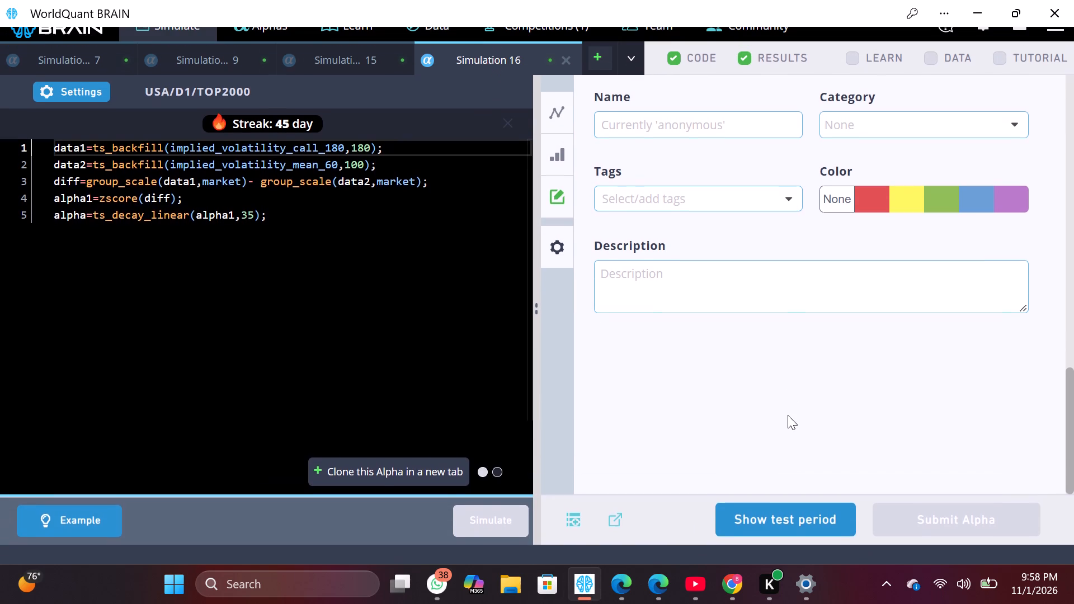
pyautogui.click(791, 532)
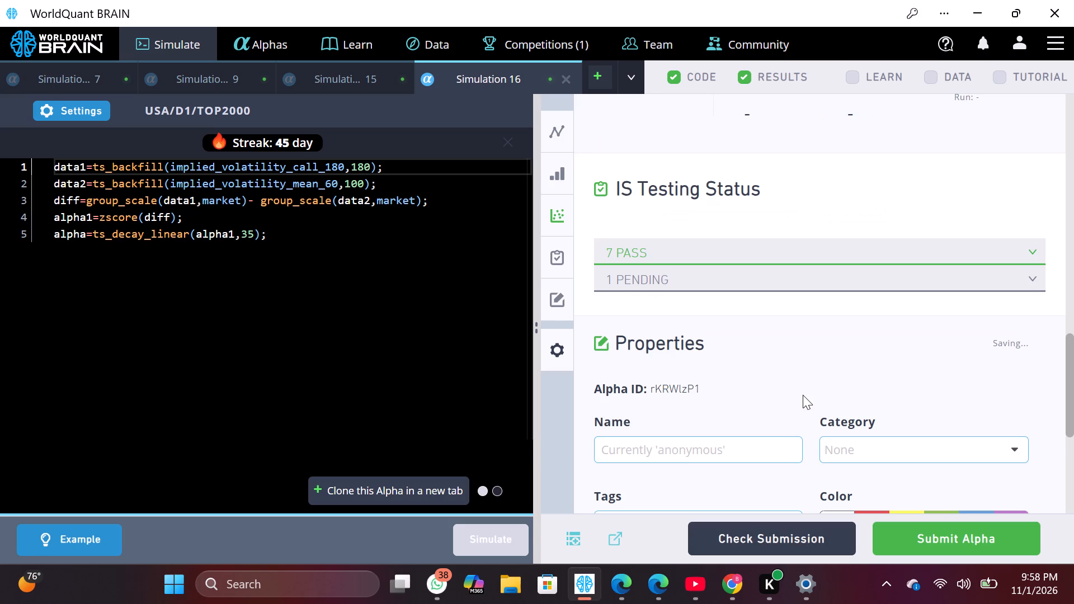
pyautogui.scroll(1, 803, 395)
pyautogui.click(1038, 202)
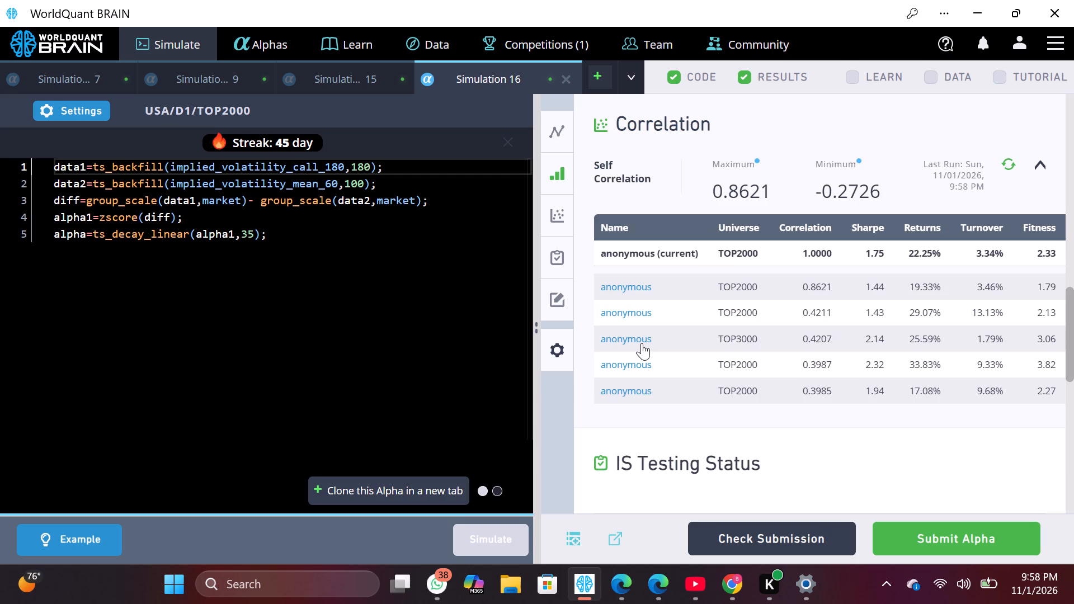
# Close Simulation 16 and Simulation 15 in the app window.
pyautogui.click(564, 78)
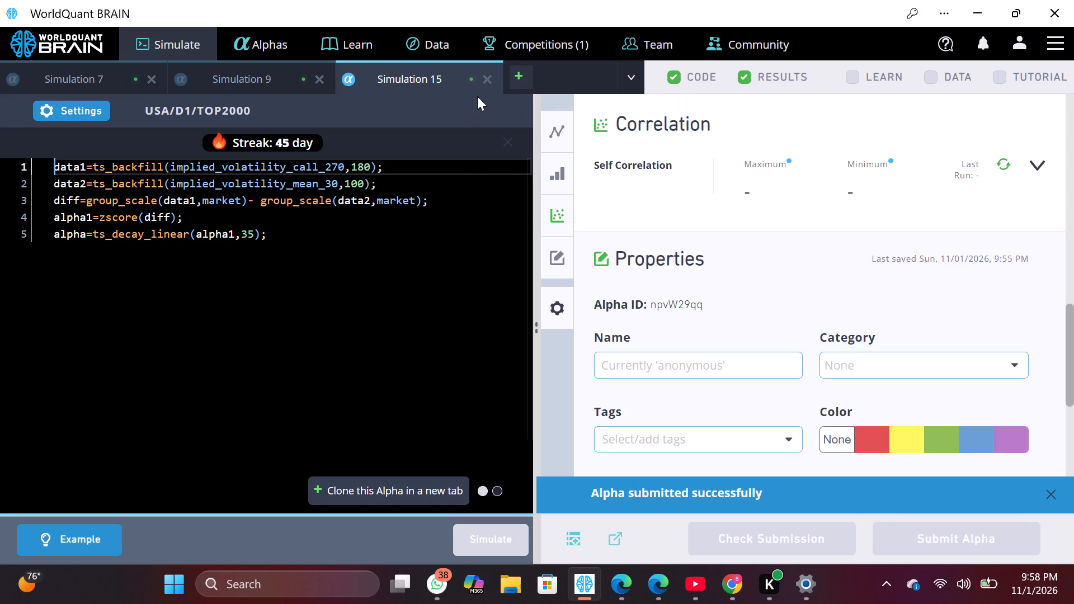
pyautogui.click(489, 77)
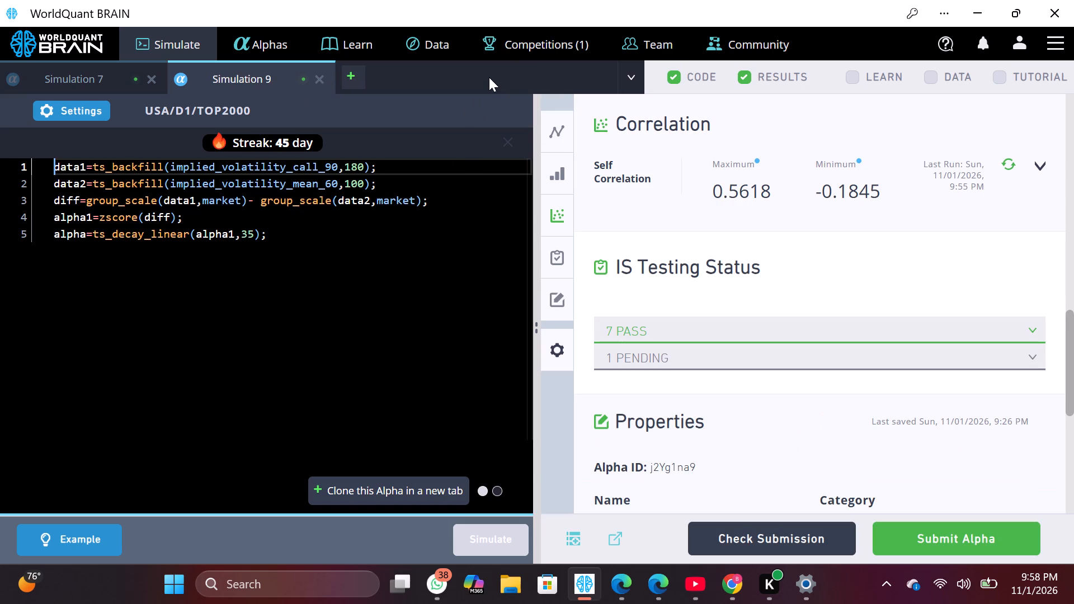
# Switch to the guest browser window and review Simulation 2's rating, self-correlation and IS Testing Status.
pyautogui.click(581, 578)
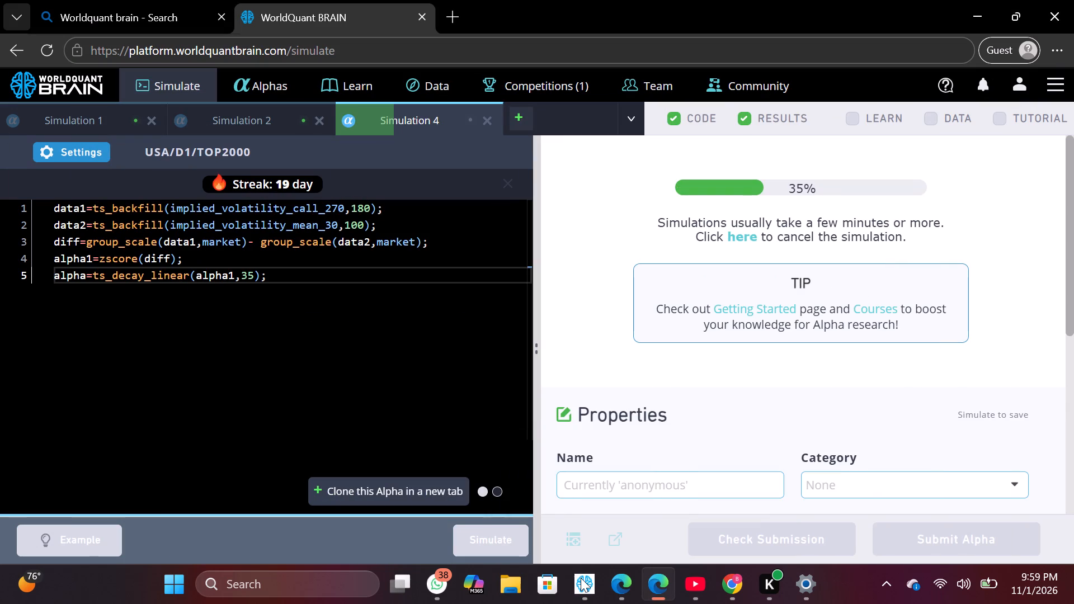
pyautogui.click(251, 122)
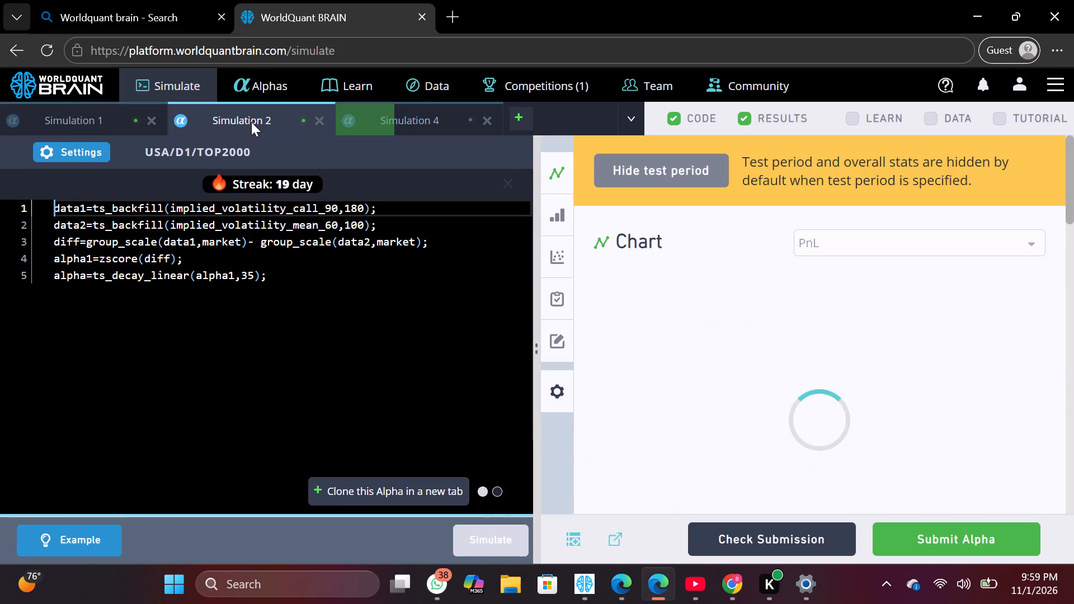
pyautogui.scroll(-4, 731, 396)
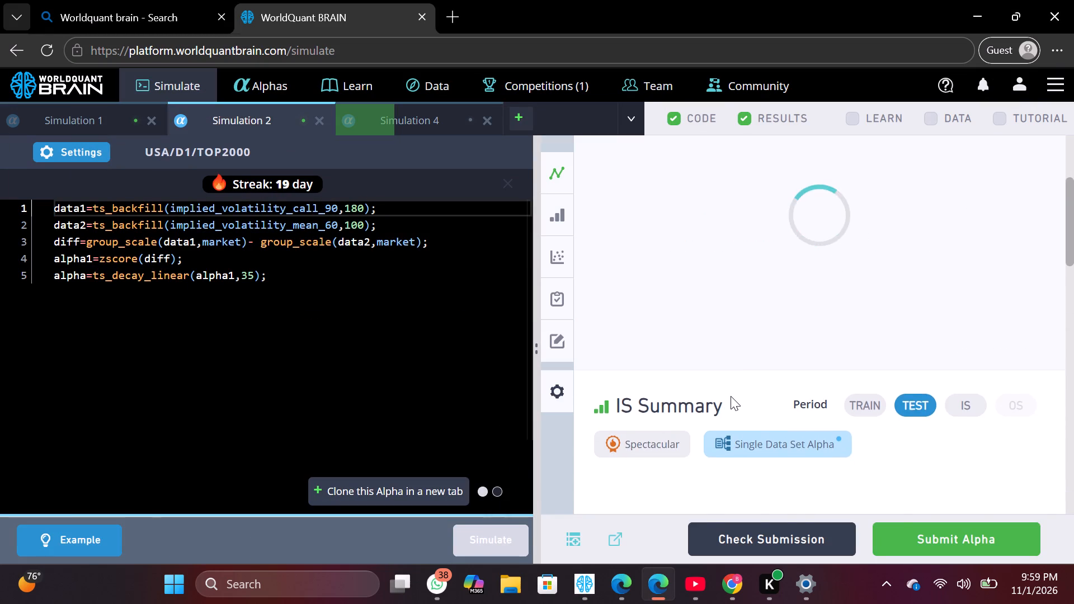
pyautogui.scroll(-3, 731, 396)
pyautogui.scroll(1, 731, 396)
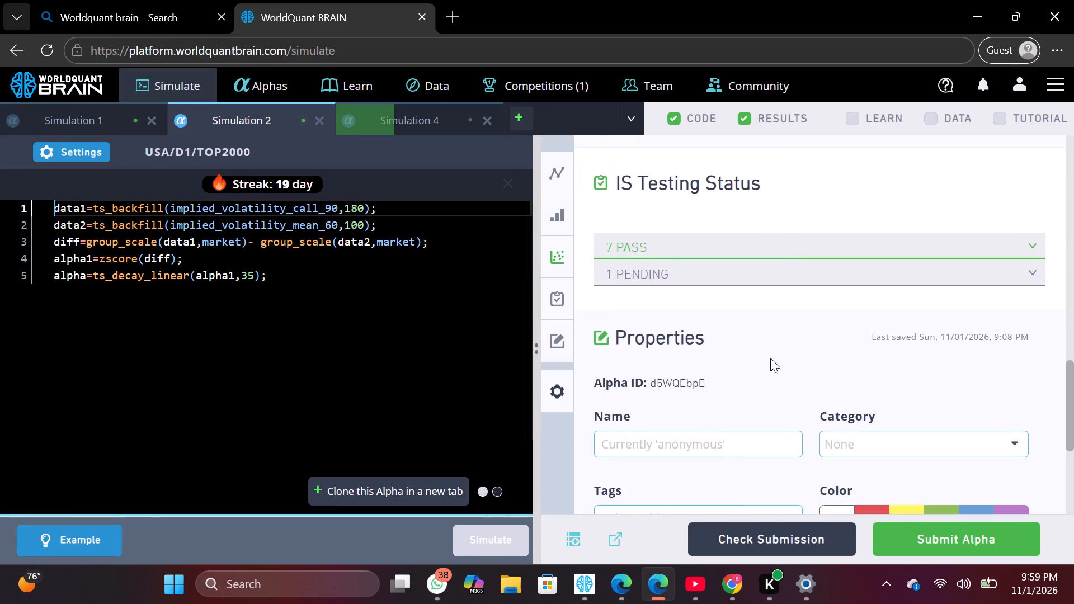
pyautogui.scroll(2, 800, 323)
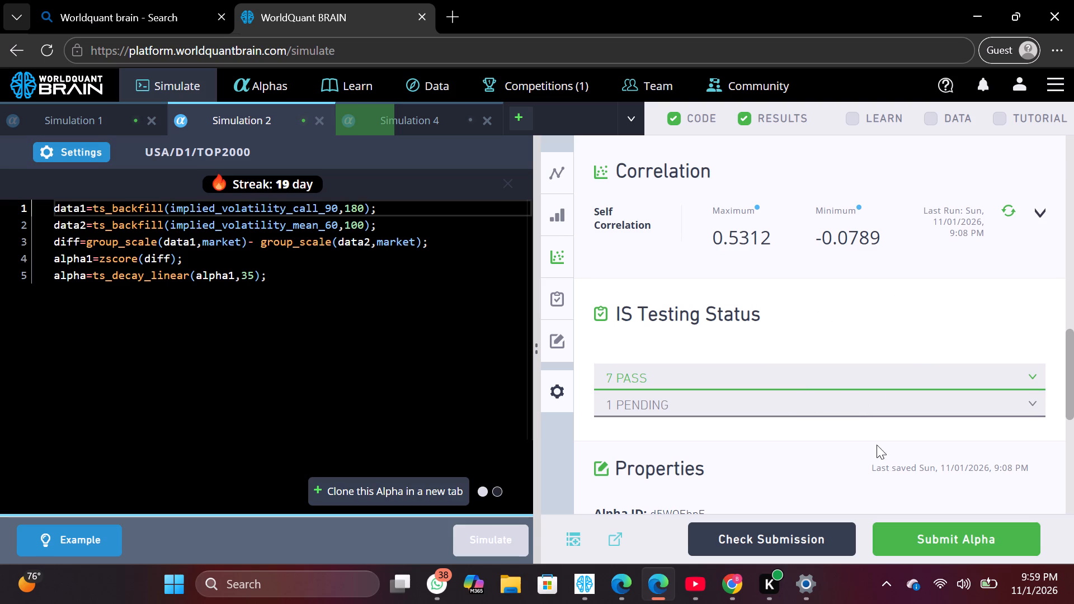
# Submit the alpha in Simulation 2.
pyautogui.click(938, 531)
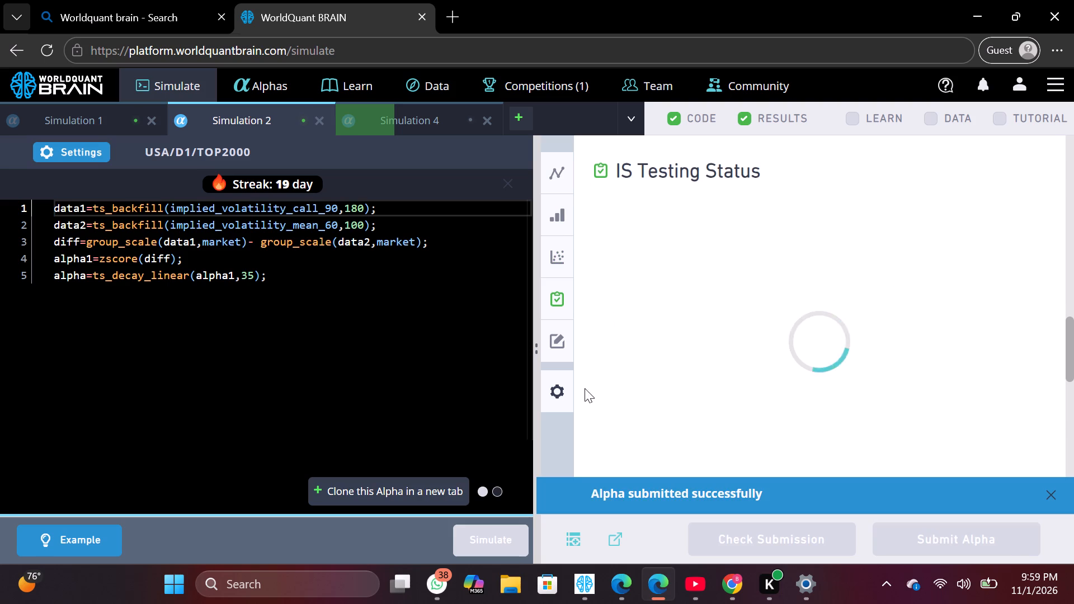
# Copy Simulation 2's full alpha expression from the guest browser window into a new simulation in the app window.
pyautogui.moveTo(294, 275); pyautogui.dragTo(140, 258)
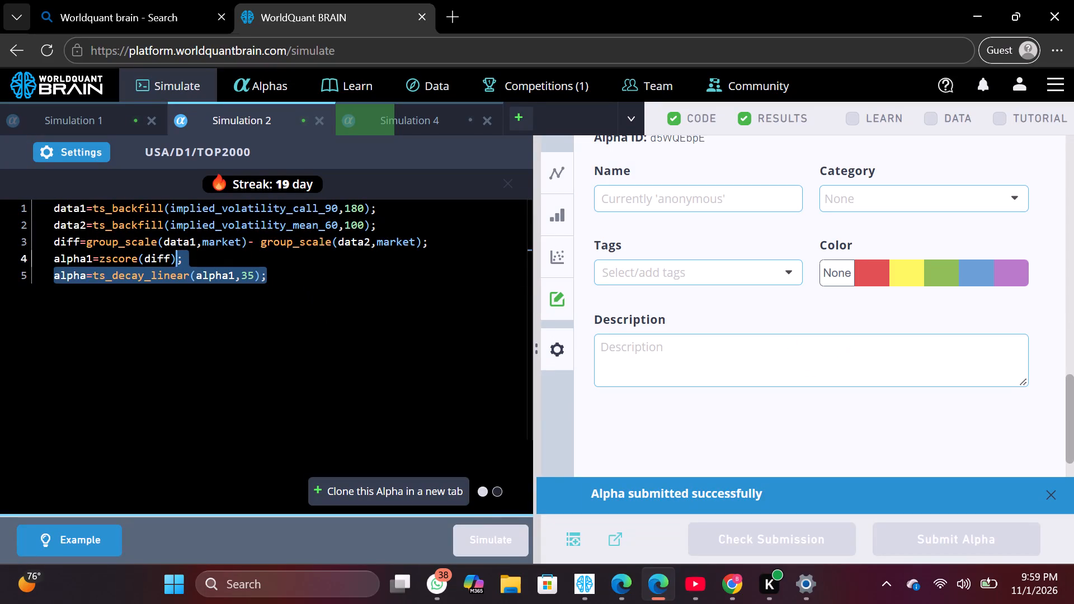
pyautogui.moveTo(140, 258); pyautogui.dragTo(49, 208)
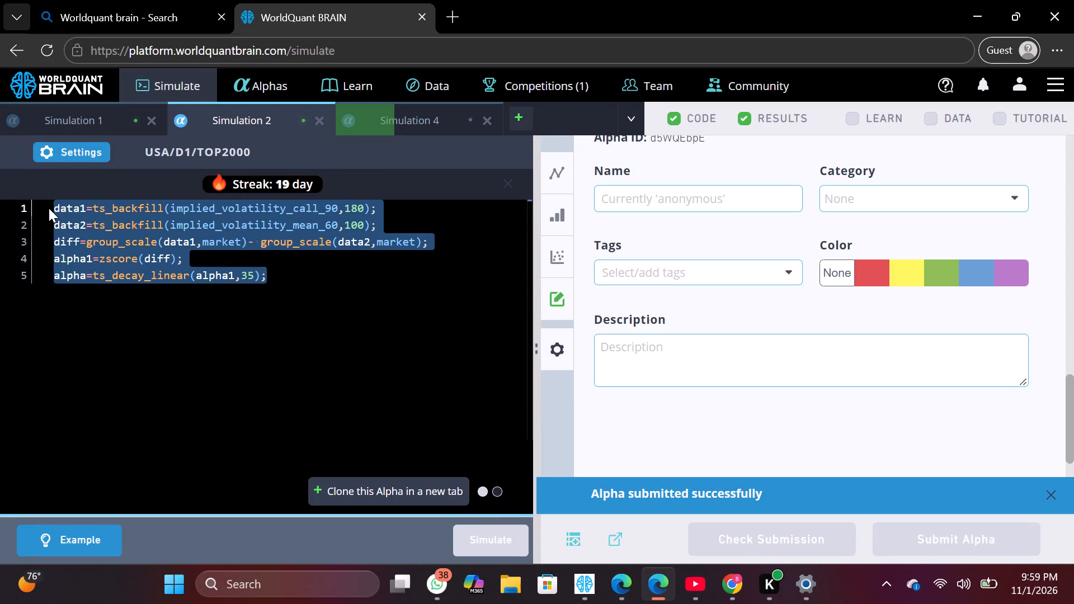
pyautogui.hotkey('ctrl', 'c')
pyautogui.click(591, 598)
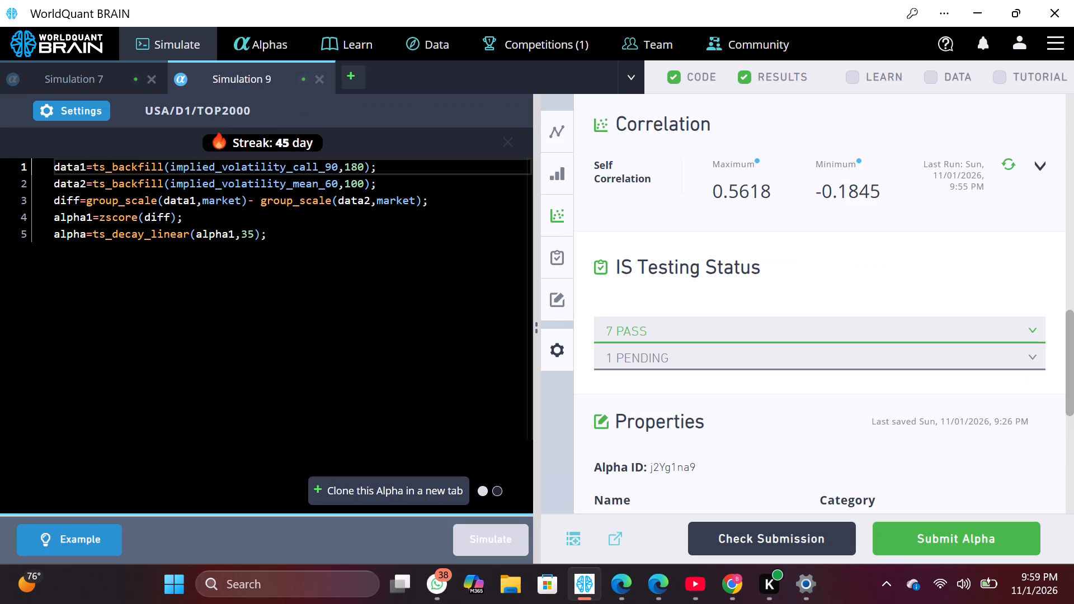
pyautogui.click(349, 72)
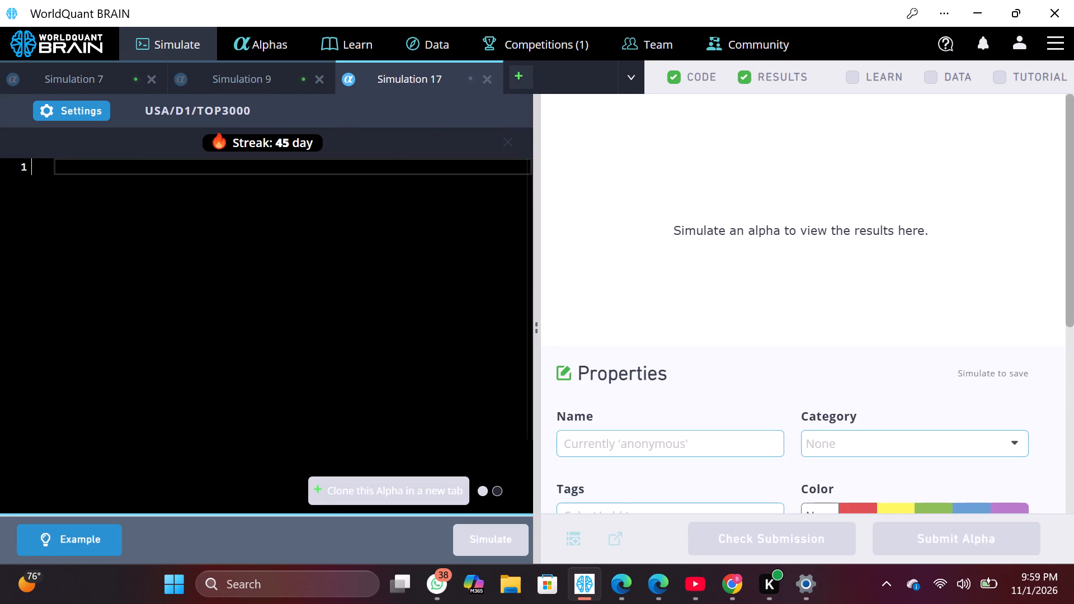
pyautogui.hotkey('ctrl', 'v')
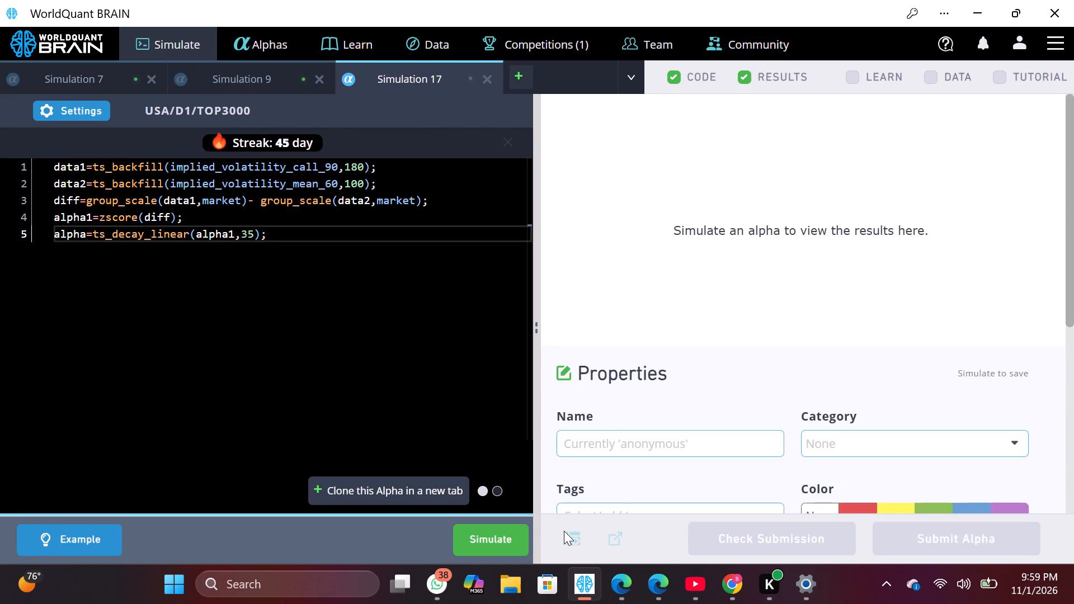
# Switch back to the guest browser window and open Simulation 2's settings to check them.
pyautogui.click(583, 588)
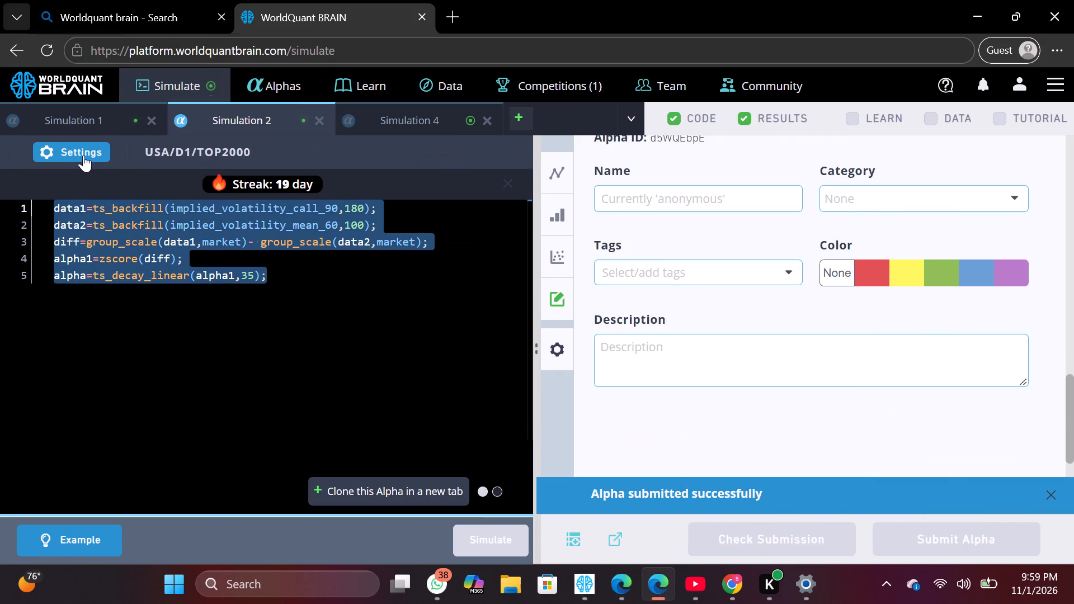
pyautogui.click(83, 155)
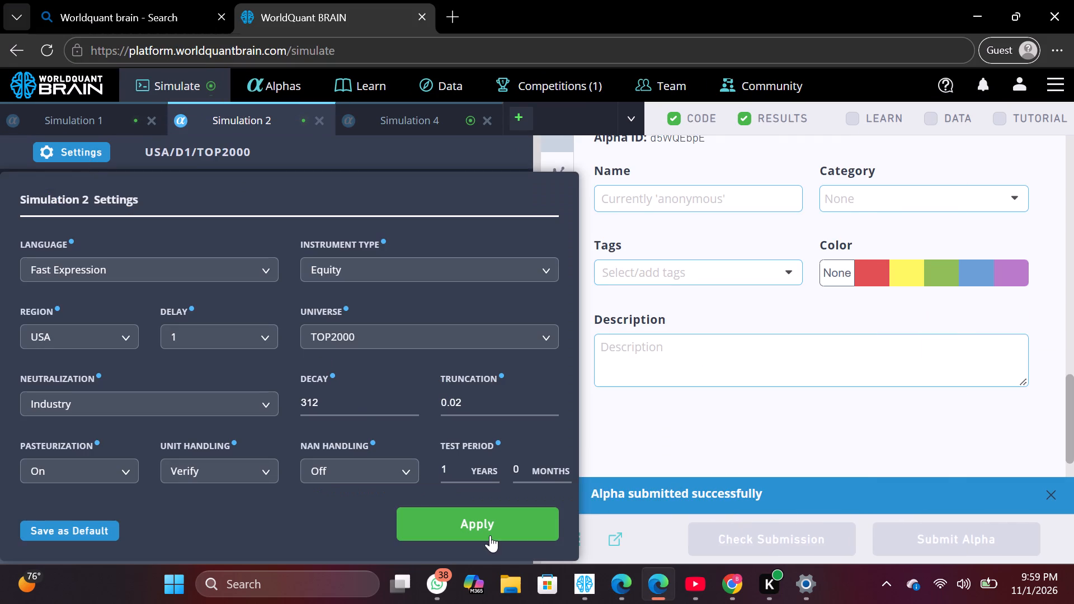
# Switch to the app window and set Simulation 17 to universe TOP2000, Industry neutralization, decay 312 and truncation 0.02.
pyautogui.click(577, 583)
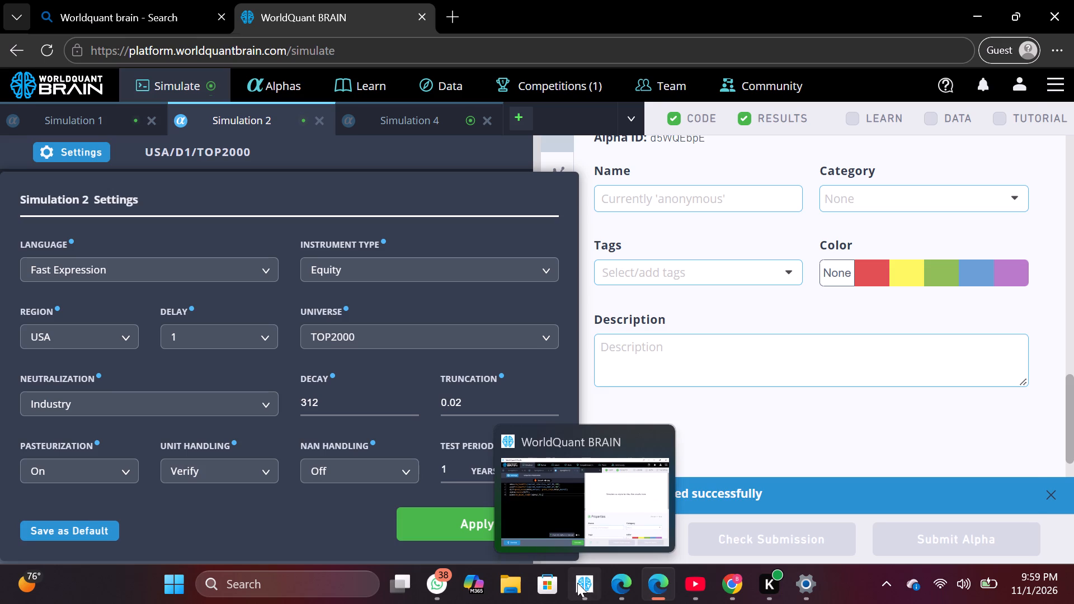
pyautogui.click(80, 108)
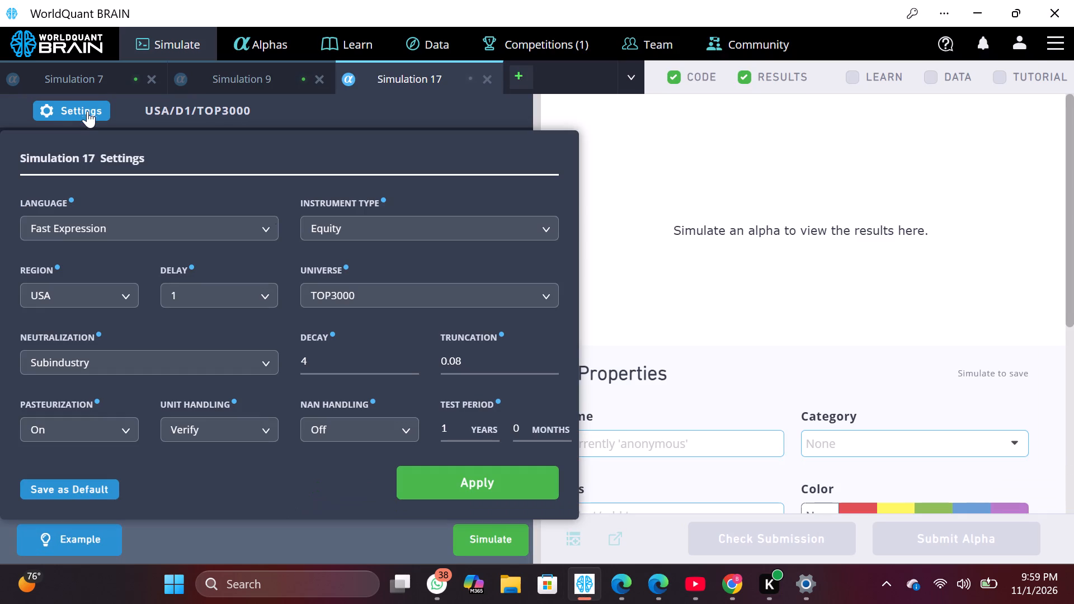
pyautogui.click(540, 292)
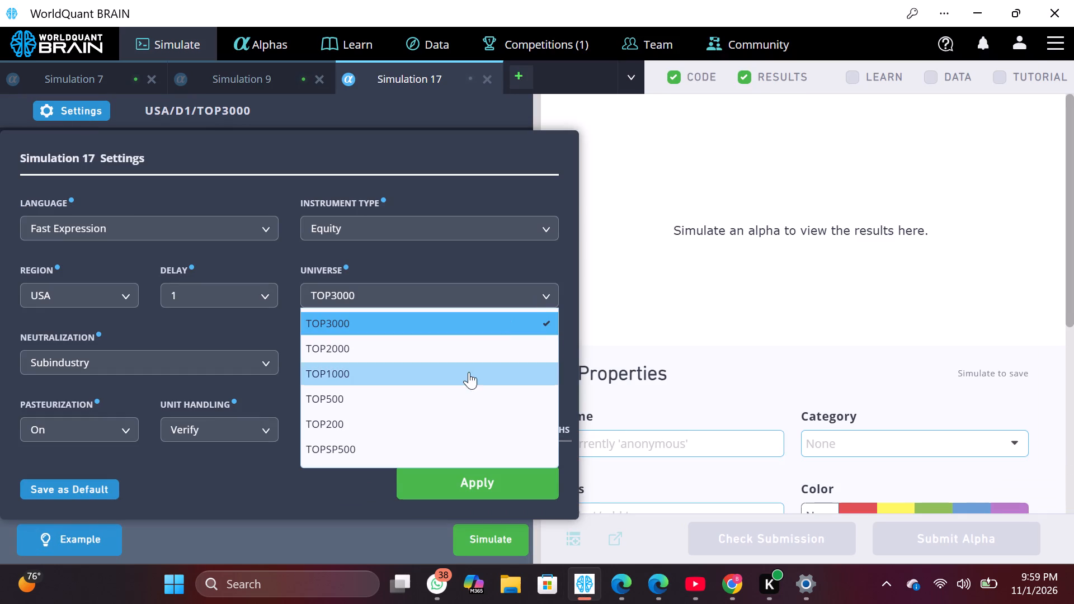
pyautogui.click(456, 356)
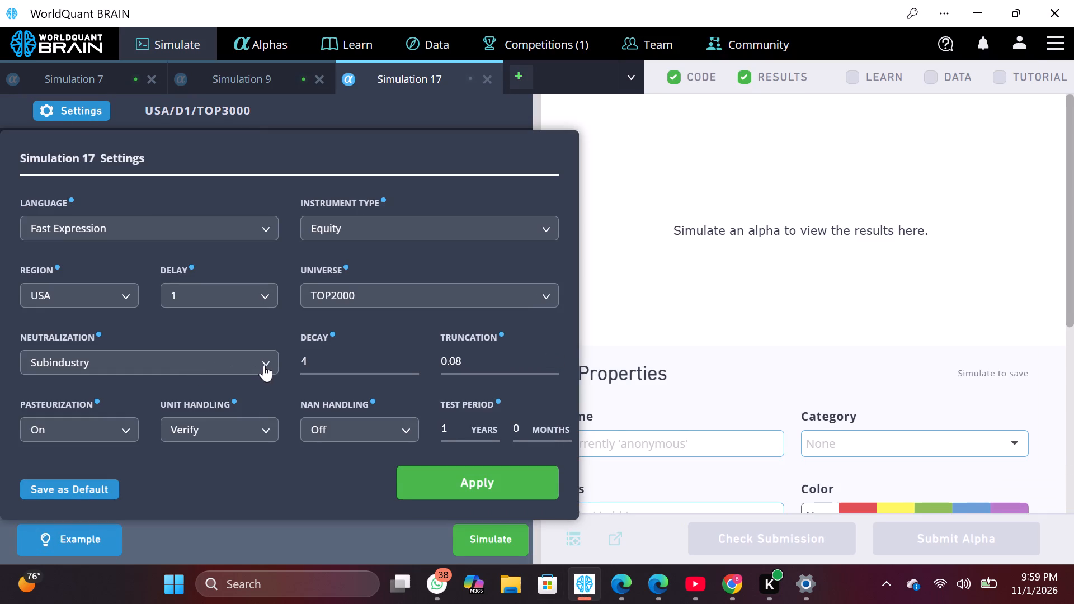
pyautogui.click(264, 365)
pyautogui.click(223, 455)
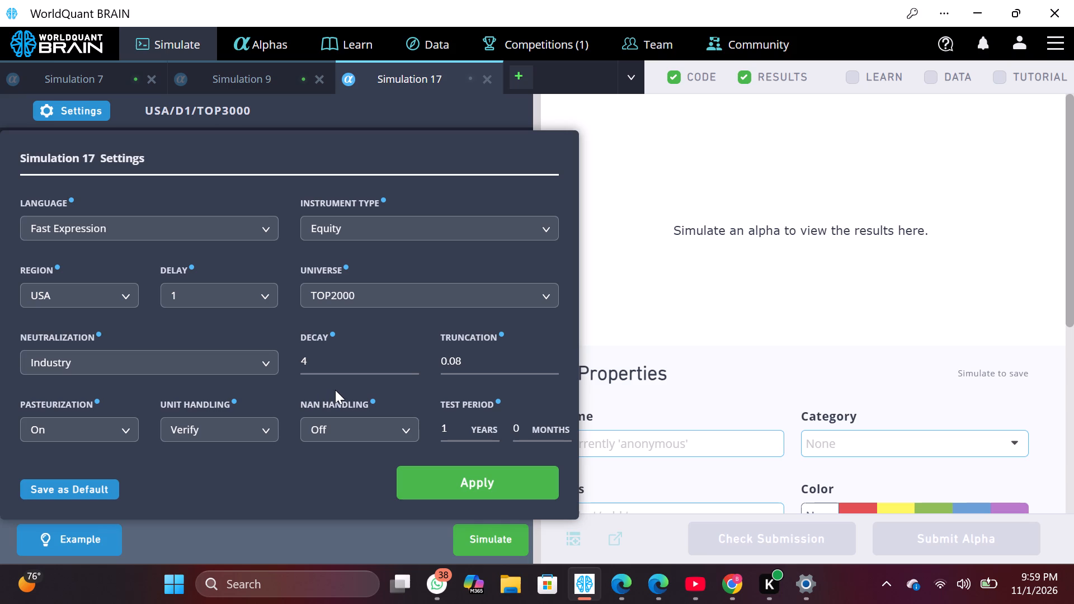
pyautogui.click(353, 367)
pyautogui.press('BackSpace')
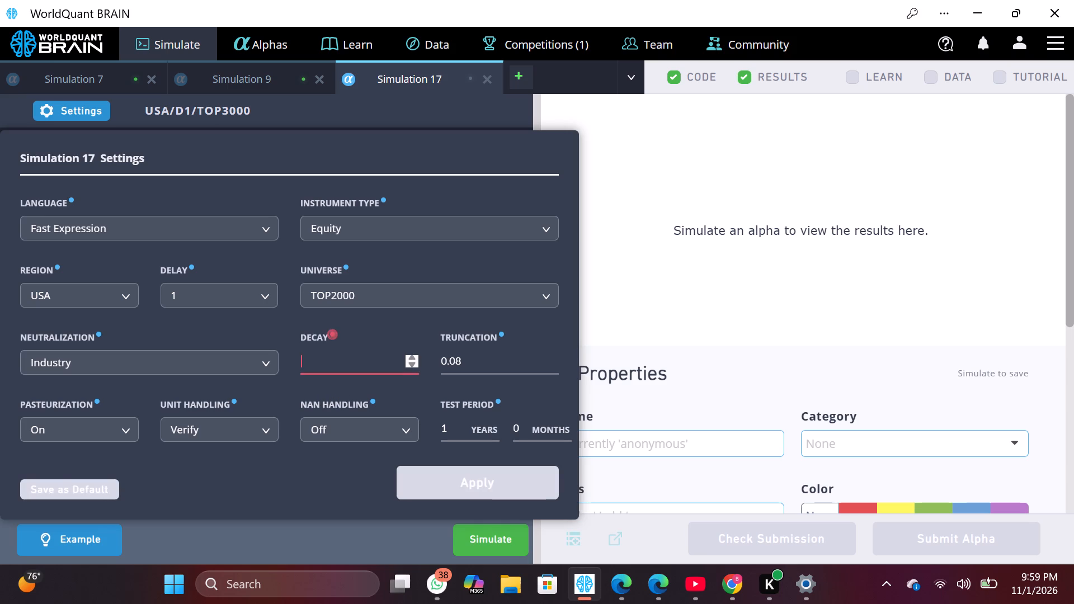
pyautogui.write('312')
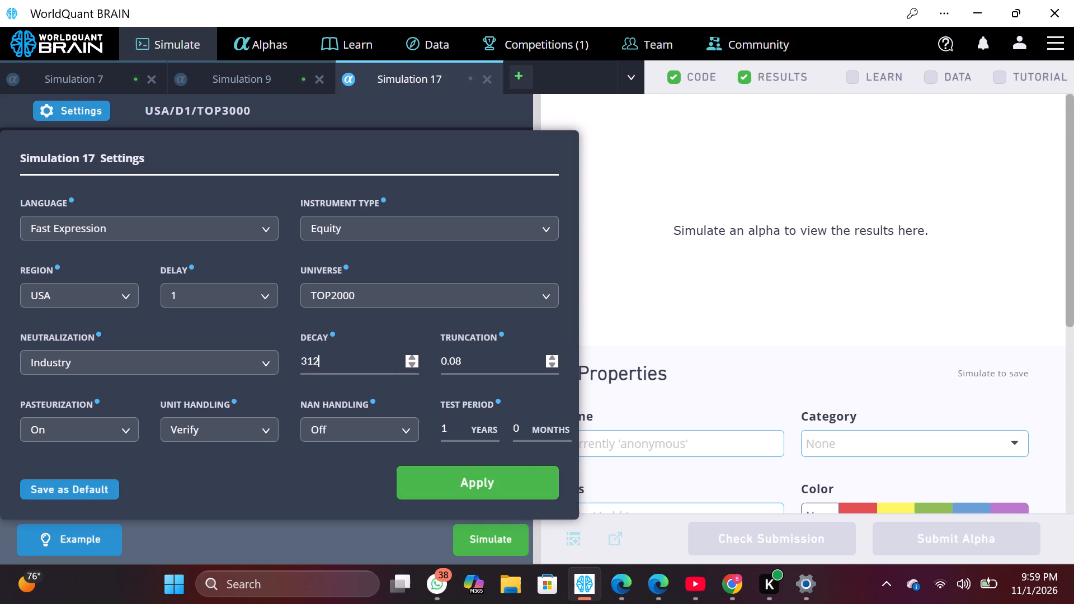
pyautogui.click(482, 356)
pyautogui.press('BackSpace')
pyautogui.press('2')
pyautogui.click(510, 483)
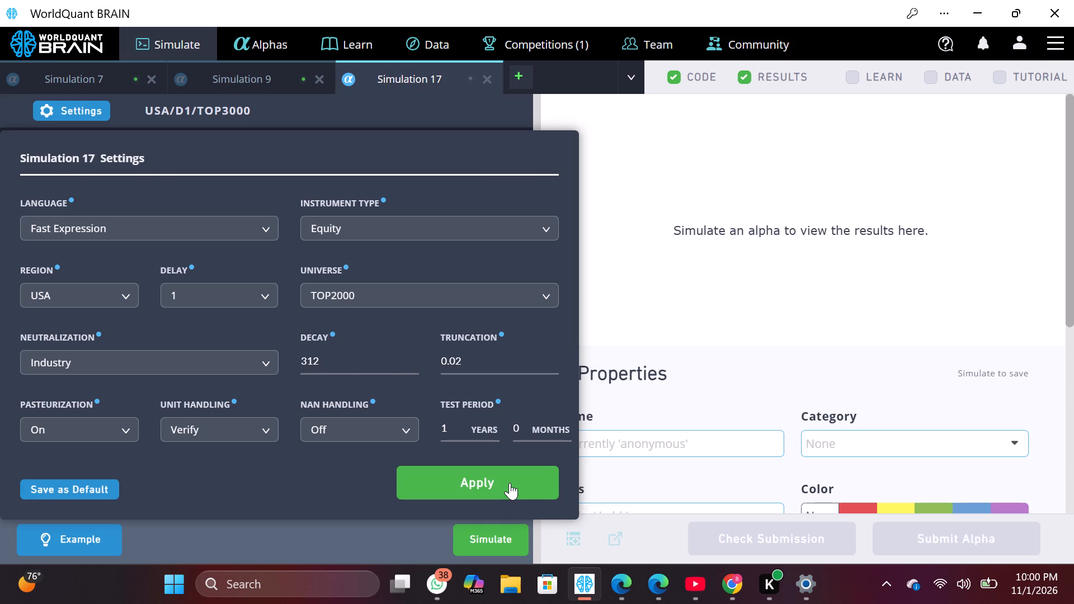
# Run Simulation 17 on the copied implied volatility alpha.
pyautogui.click(510, 531)
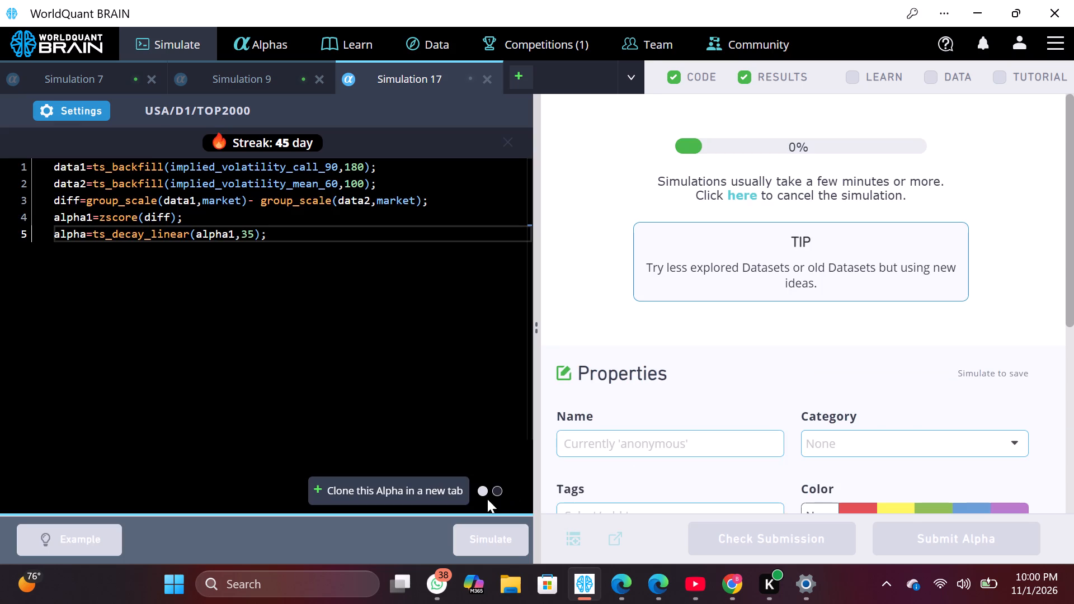
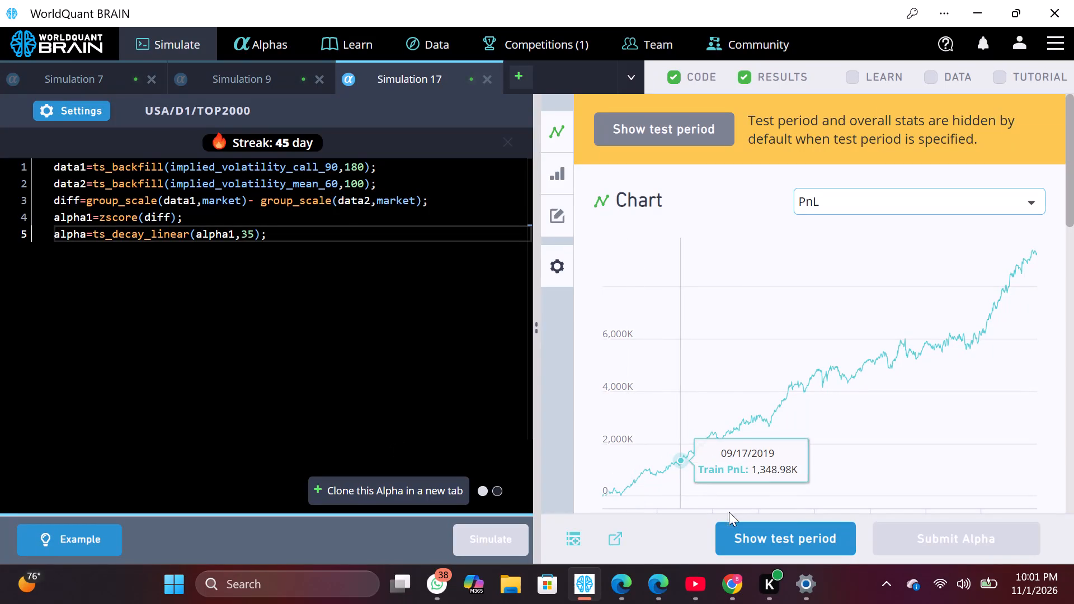
# Reveal Simulation 17's test period results and expand its Self Correlation section to check the alpha's correlation.
pyautogui.click(748, 532)
pyautogui.scroll(-7, 769, 314)
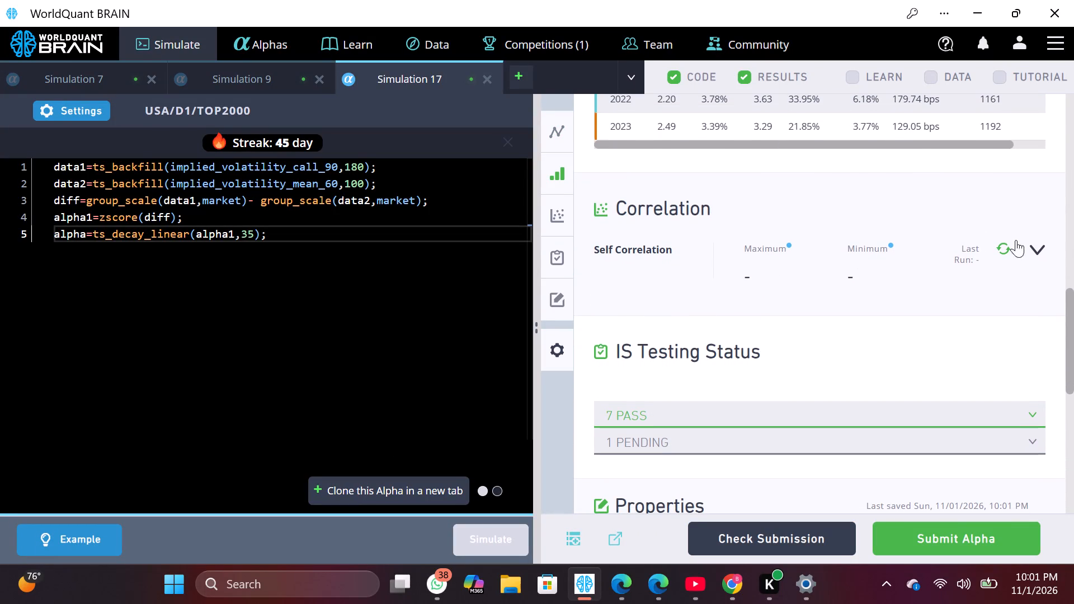
pyautogui.click(1035, 252)
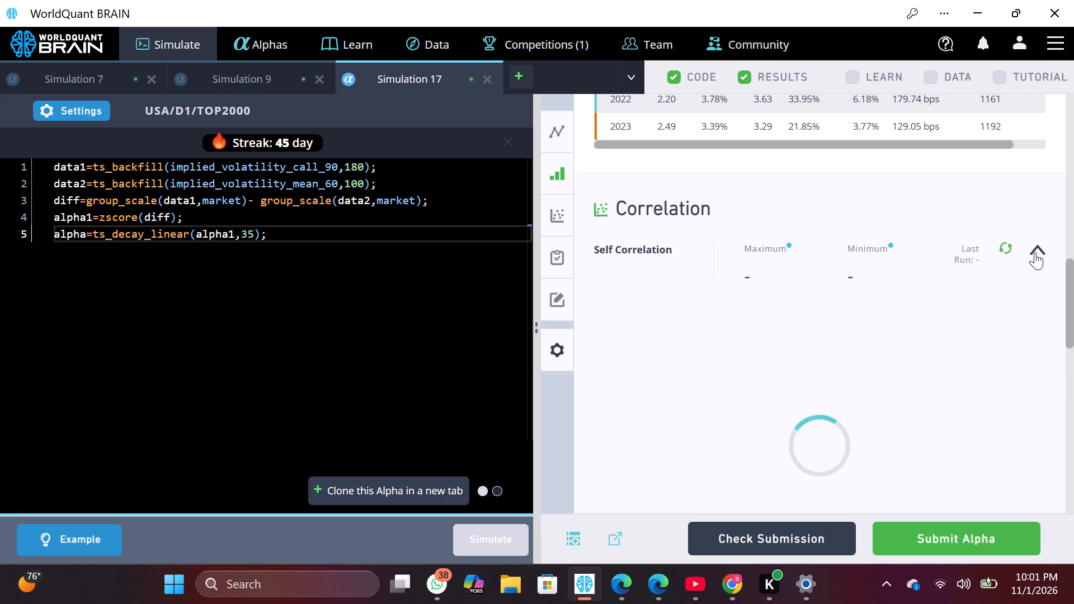
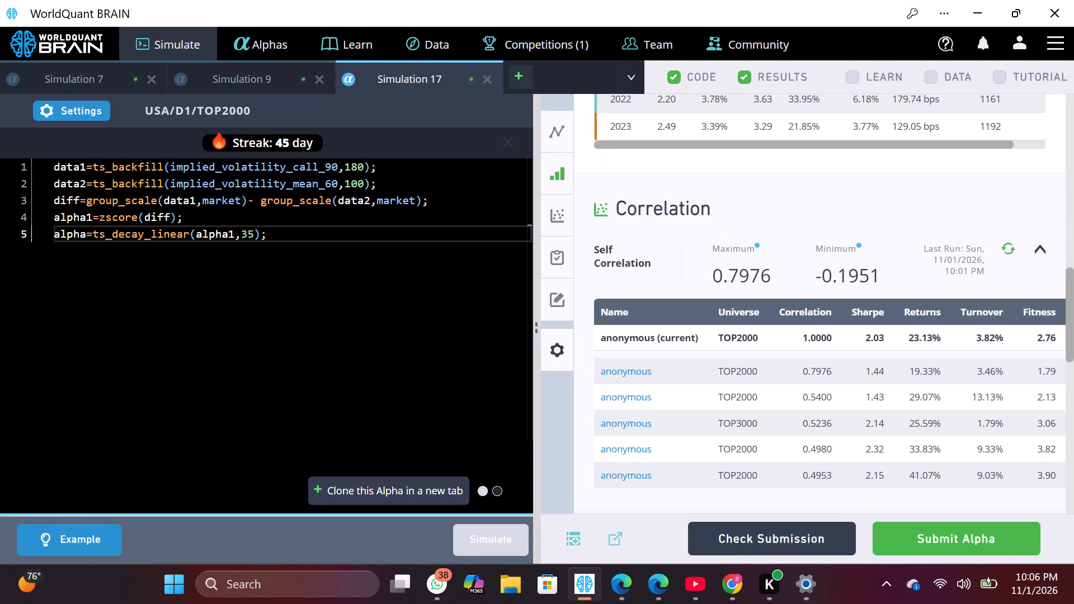
# Rerun the self-correlation check on Simulation 7's alpha.
pyautogui.click(93, 77)
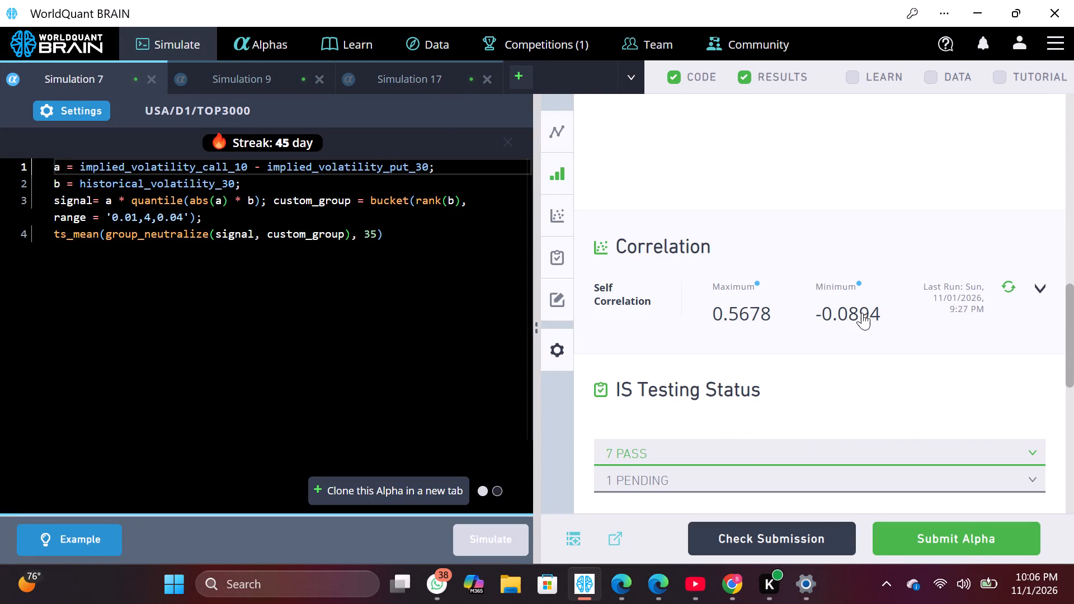
pyautogui.moveTo(1037, 275); pyautogui.dragTo(1007, 251)
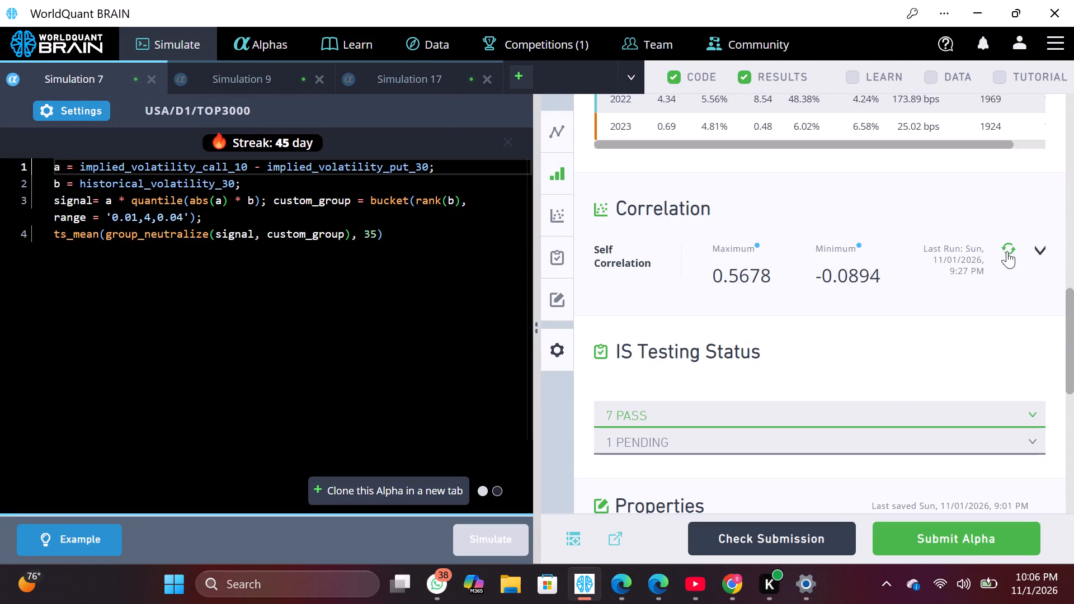
pyautogui.moveTo(1007, 251); pyautogui.dragTo(1005, 249)
pyautogui.click(1005, 249)
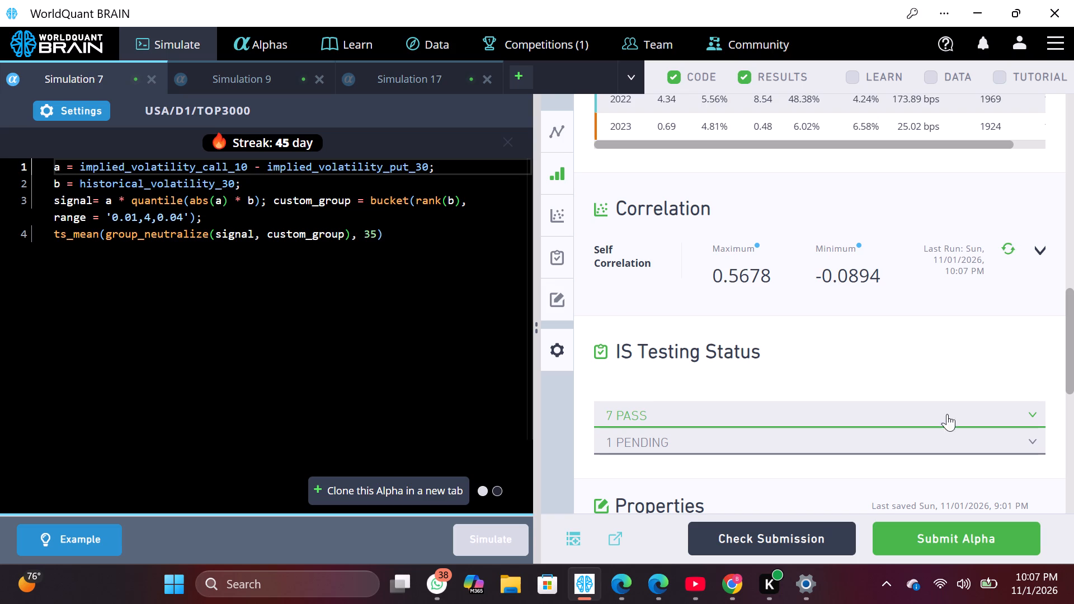
# Review Simulation 7's IS summary for the test period and submit its alpha.
pyautogui.scroll(4, 908, 246)
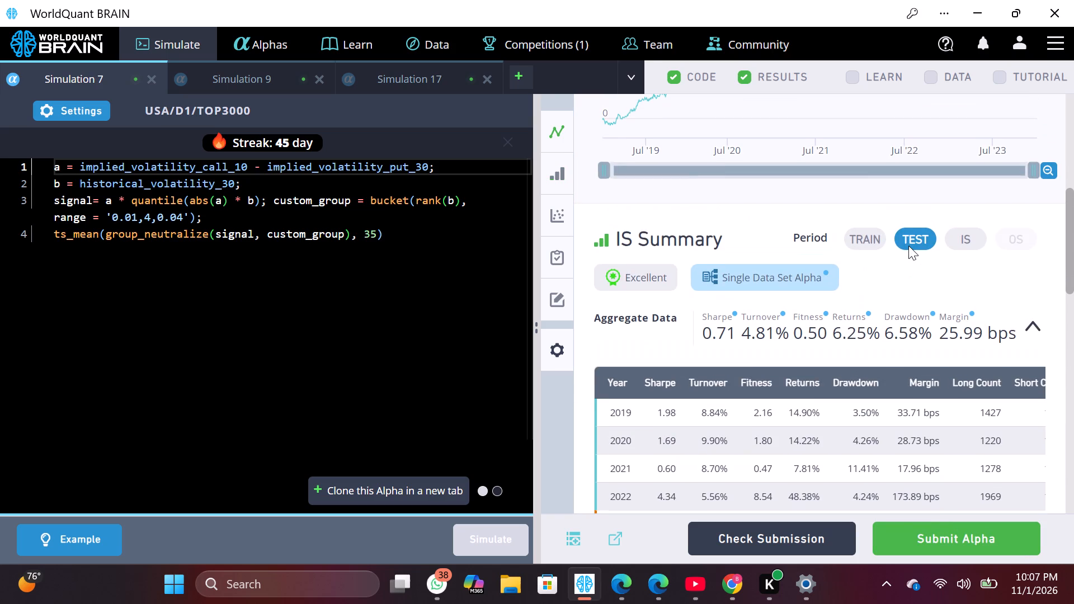
pyautogui.click(941, 542)
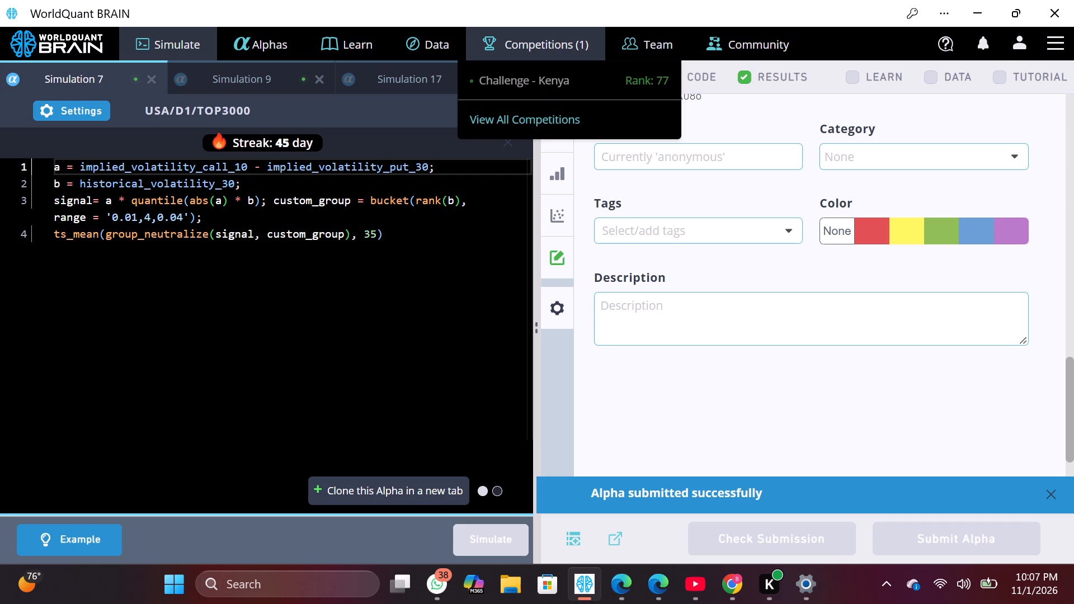
# Clone Simulation 7's alpha into a new tab and simulate the copy with its code unchanged.
pyautogui.click(409, 489)
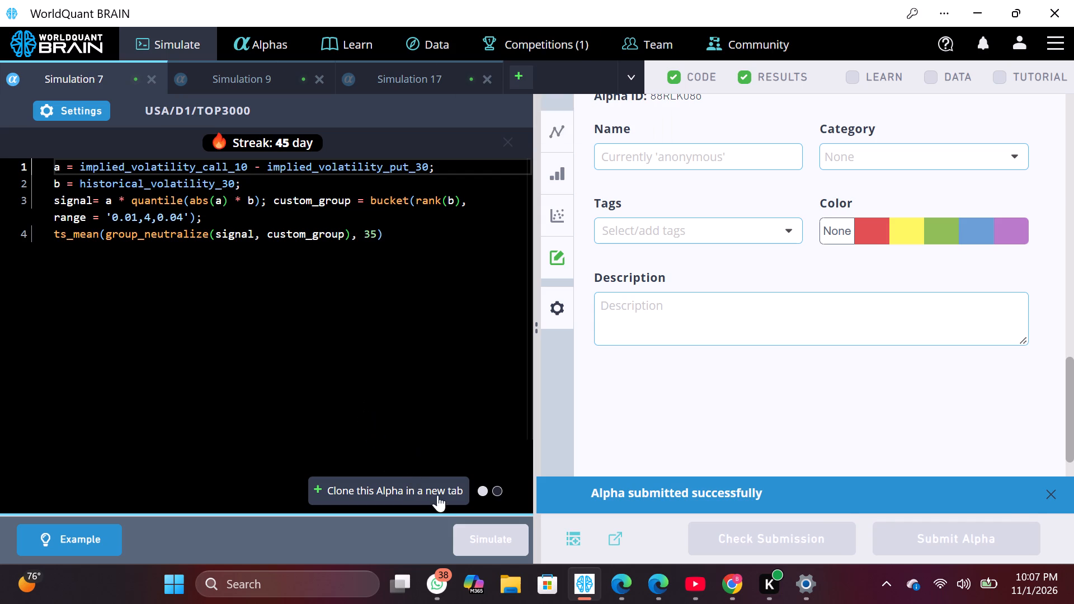
pyautogui.click(467, 527)
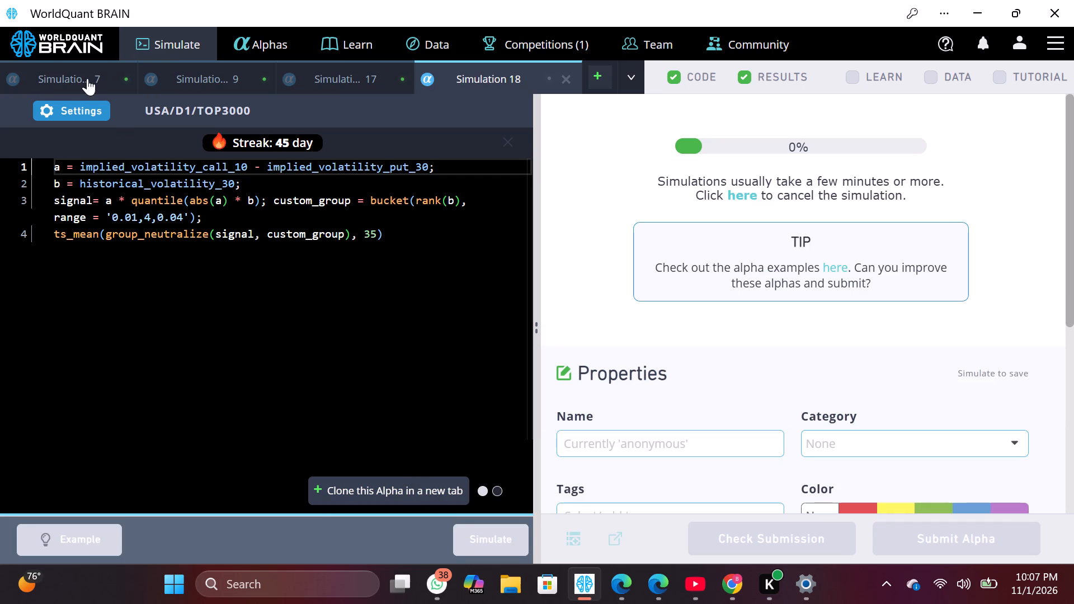
# Raise Simulation 7's decay setting by one, apply it and rerun the simulation.
pyautogui.click(77, 82)
pyautogui.click(82, 111)
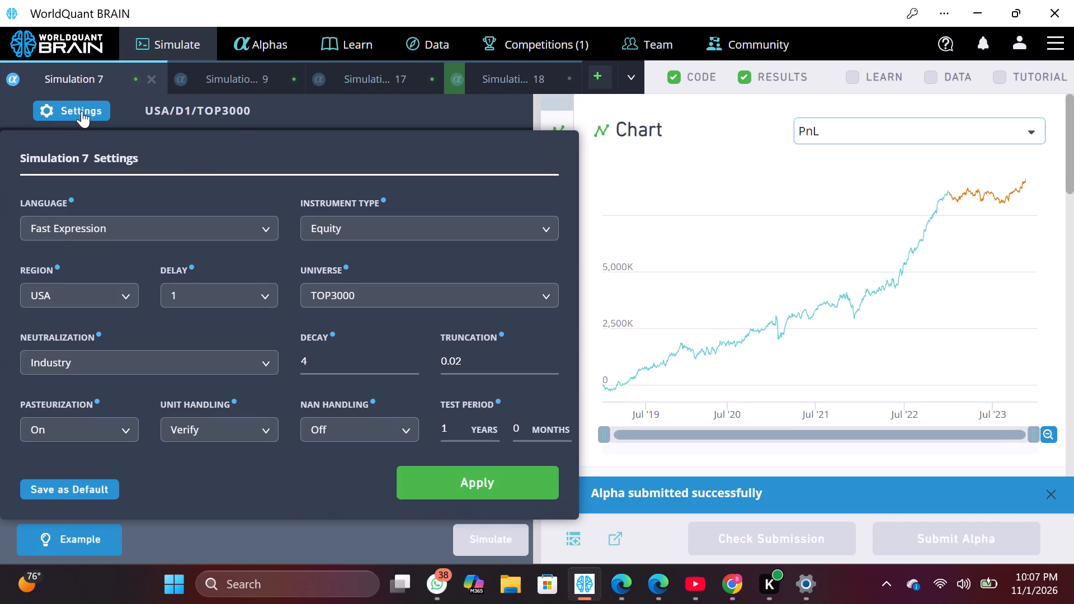
pyautogui.click(409, 359)
pyautogui.click(466, 483)
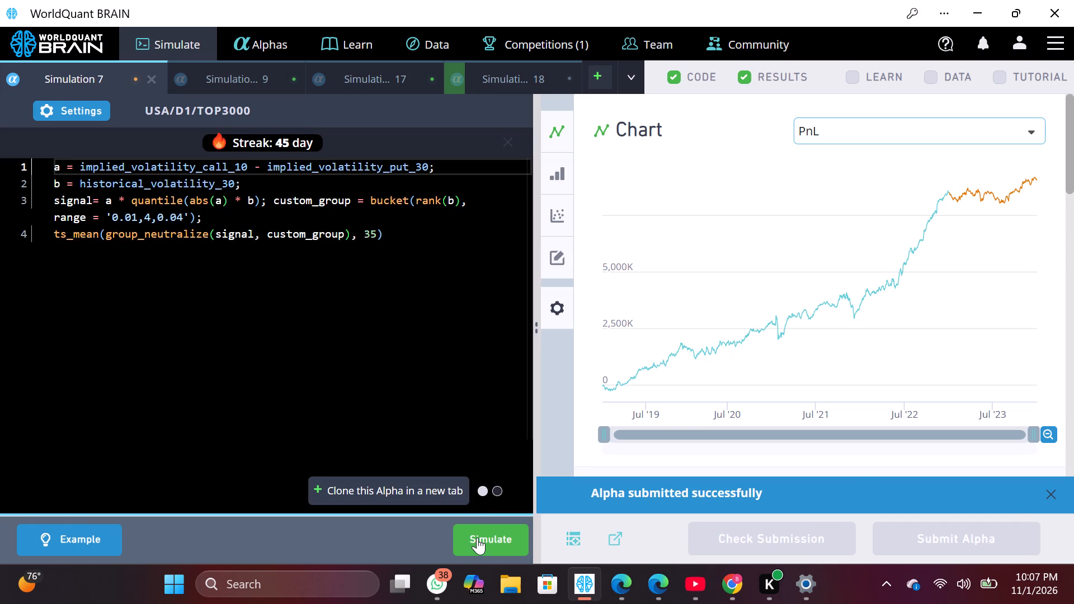
pyautogui.click(477, 537)
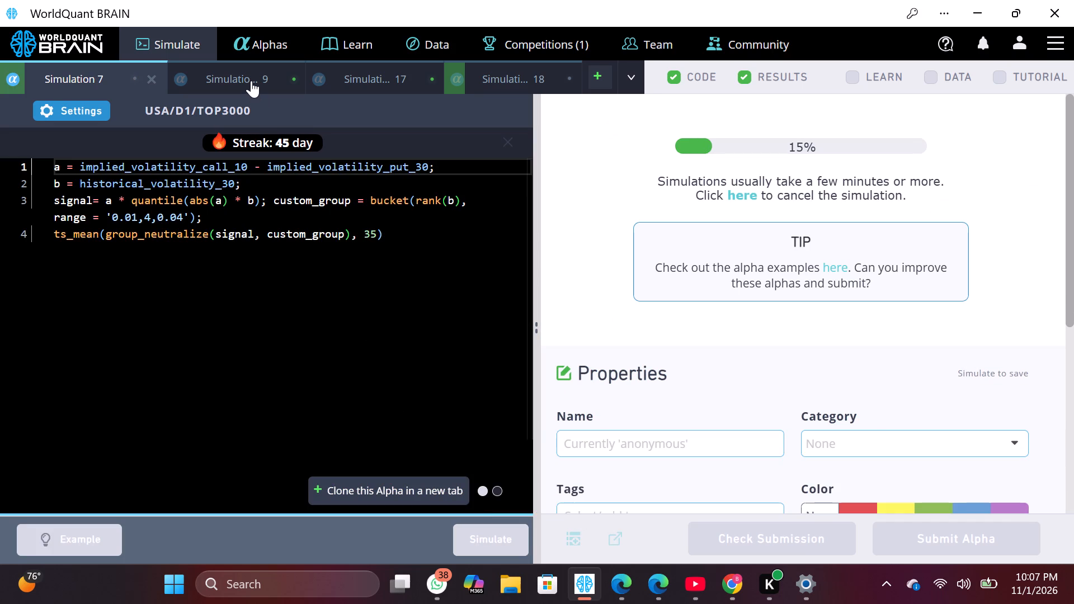
# Raise Simulation 9's decay setting by one, apply it and rerun the simulation.
pyautogui.click(251, 81)
pyautogui.click(105, 109)
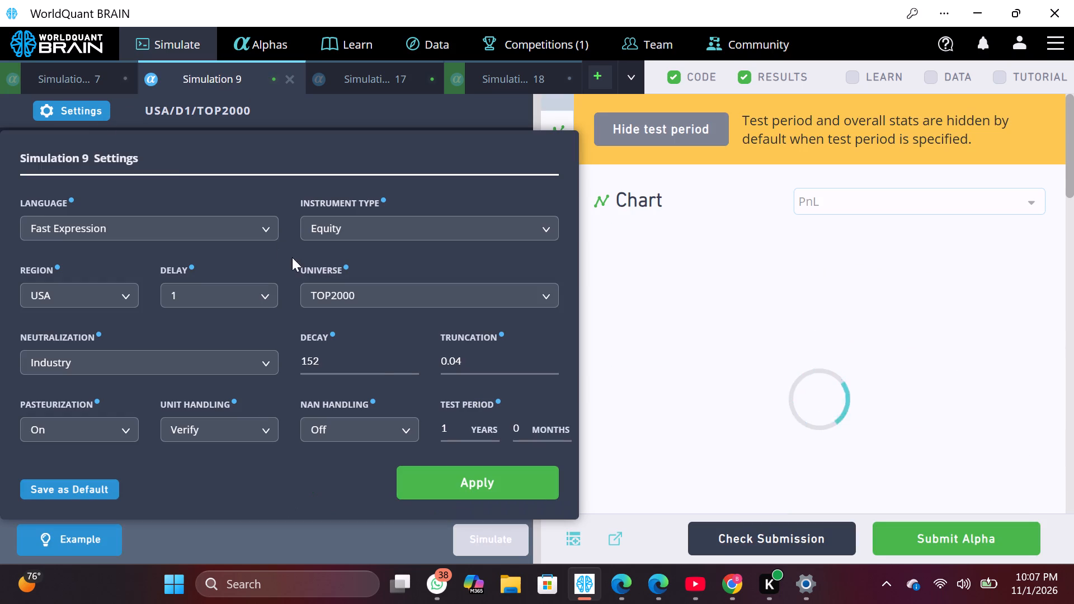
pyautogui.click(409, 359)
pyautogui.click(461, 476)
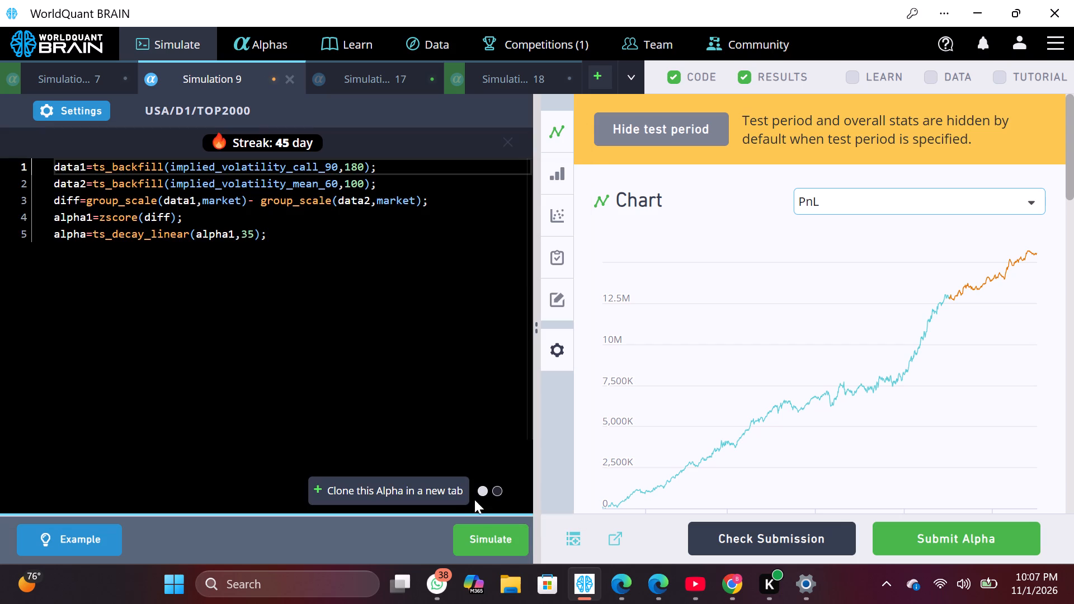
pyautogui.click(487, 525)
# Switch to the Edge BRAIN window, raise Simulation 1's decay setting by one and rerun the simulation.
pyautogui.click(660, 573)
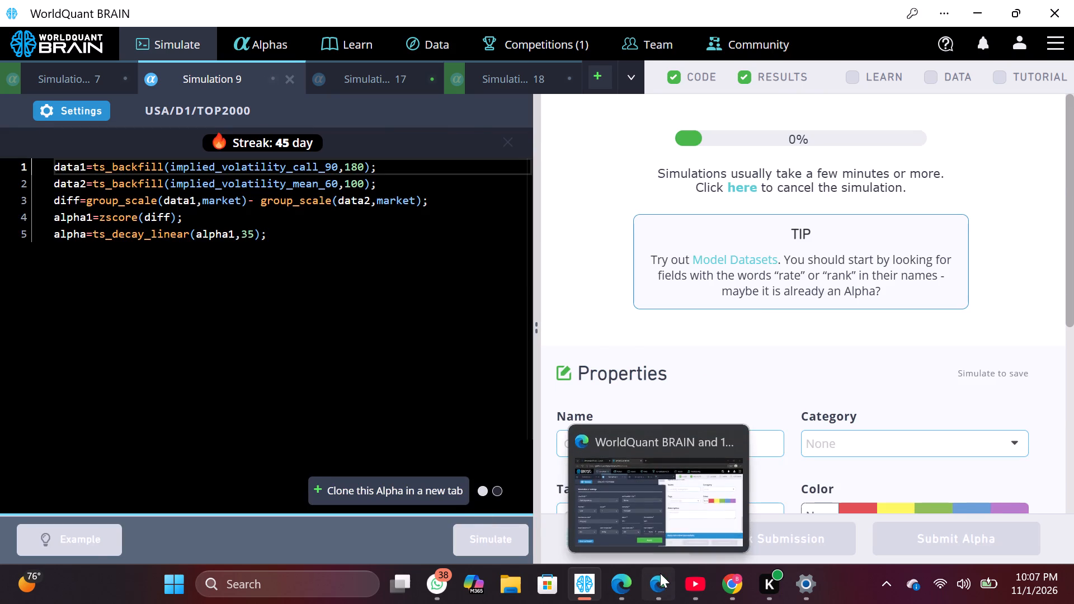
pyautogui.click(473, 528)
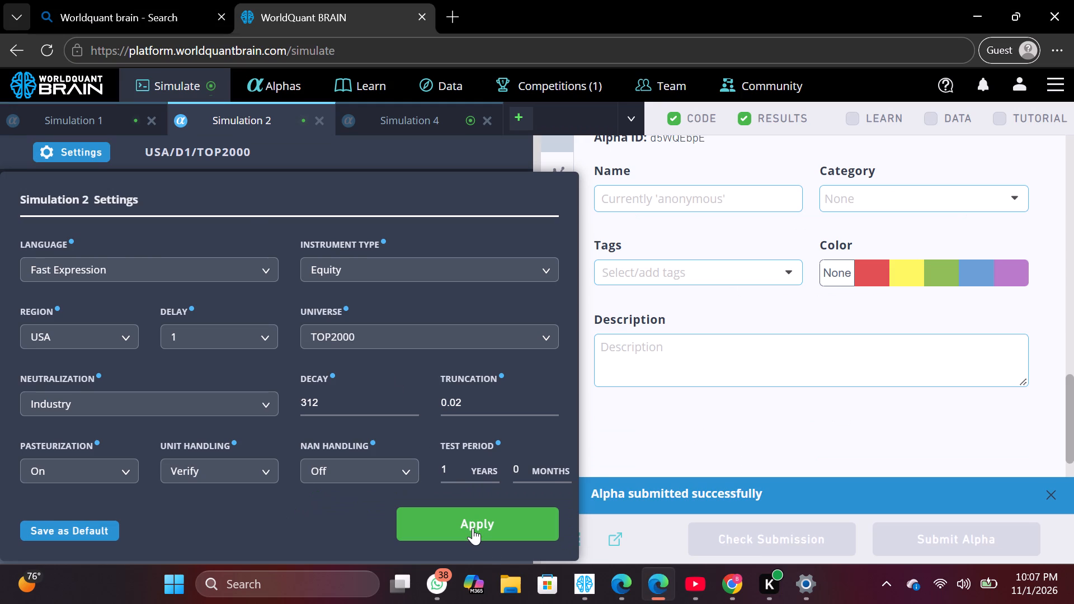
pyautogui.moveTo(64, 116); pyautogui.dragTo(72, 145)
pyautogui.click(72, 145)
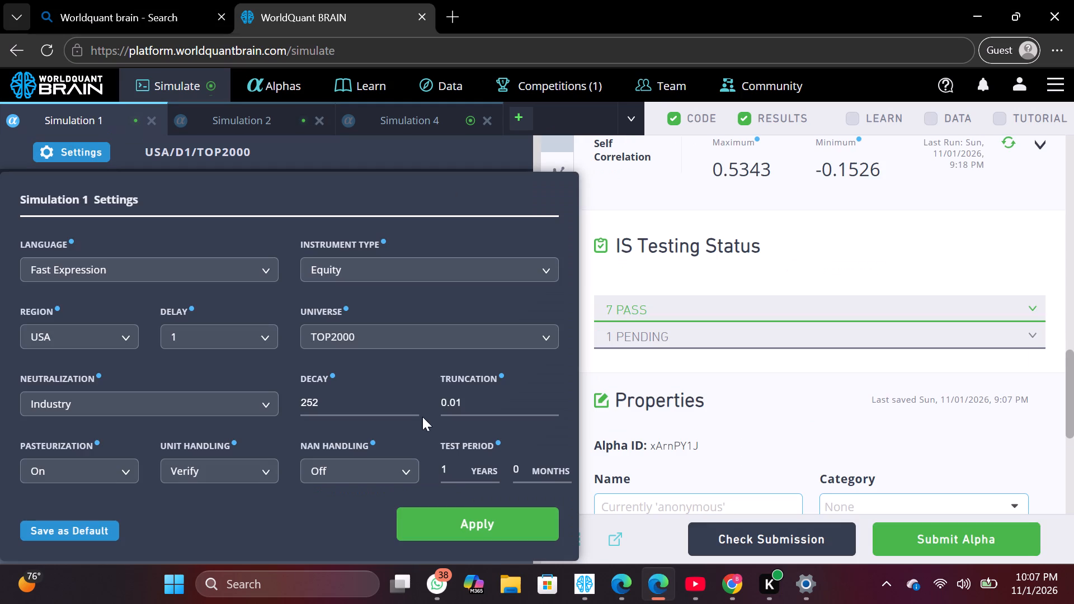
pyautogui.click(409, 397)
pyautogui.click(443, 526)
pyautogui.click(489, 558)
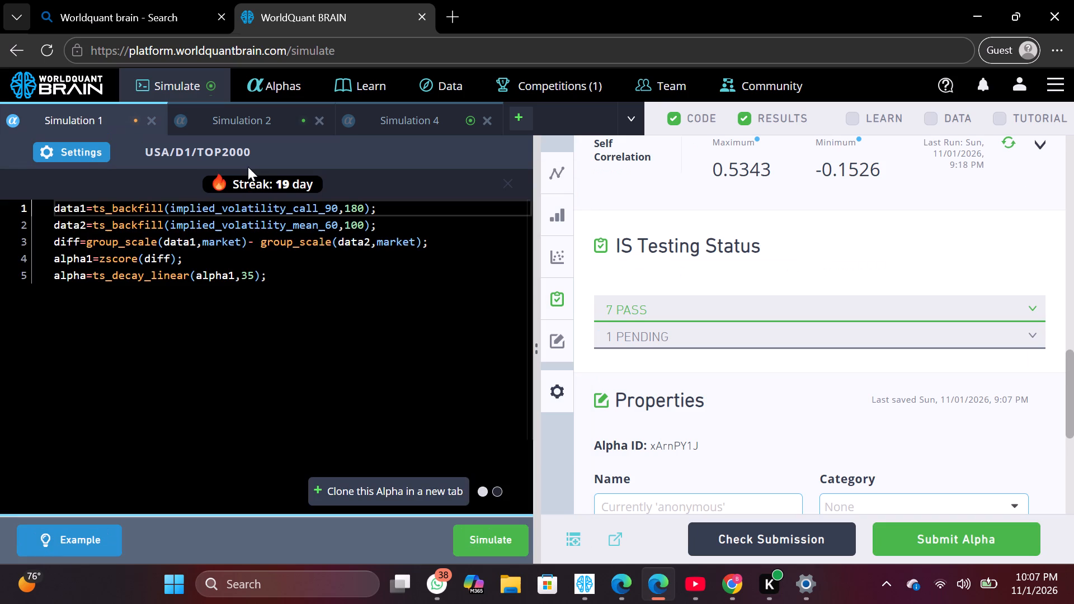
pyautogui.click(487, 548)
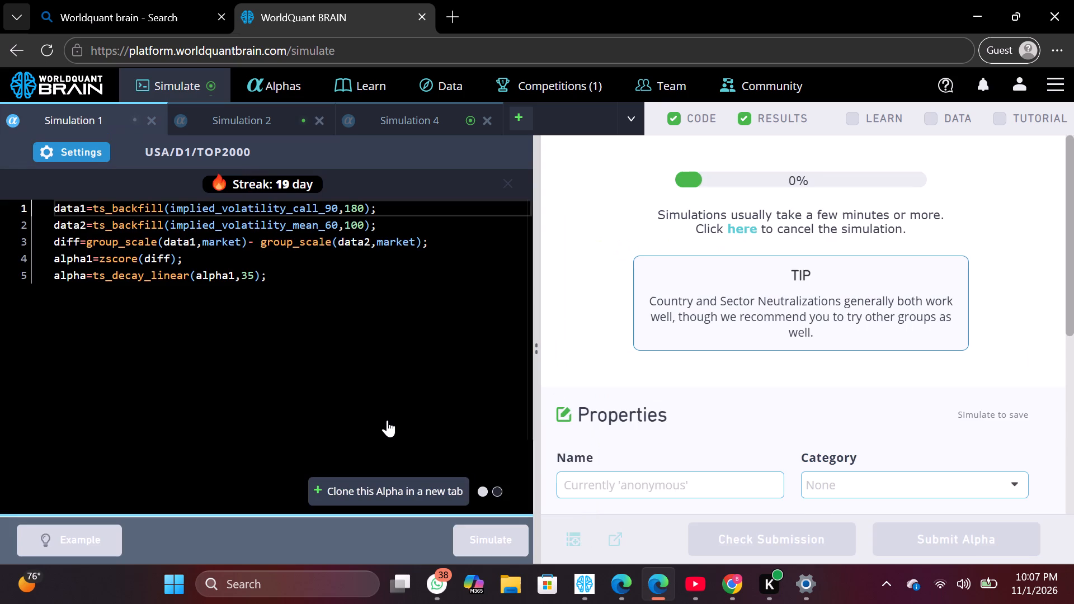
# Set Simulation 2's decay to 313, apply it and rerun the simulation.
pyautogui.click(246, 111)
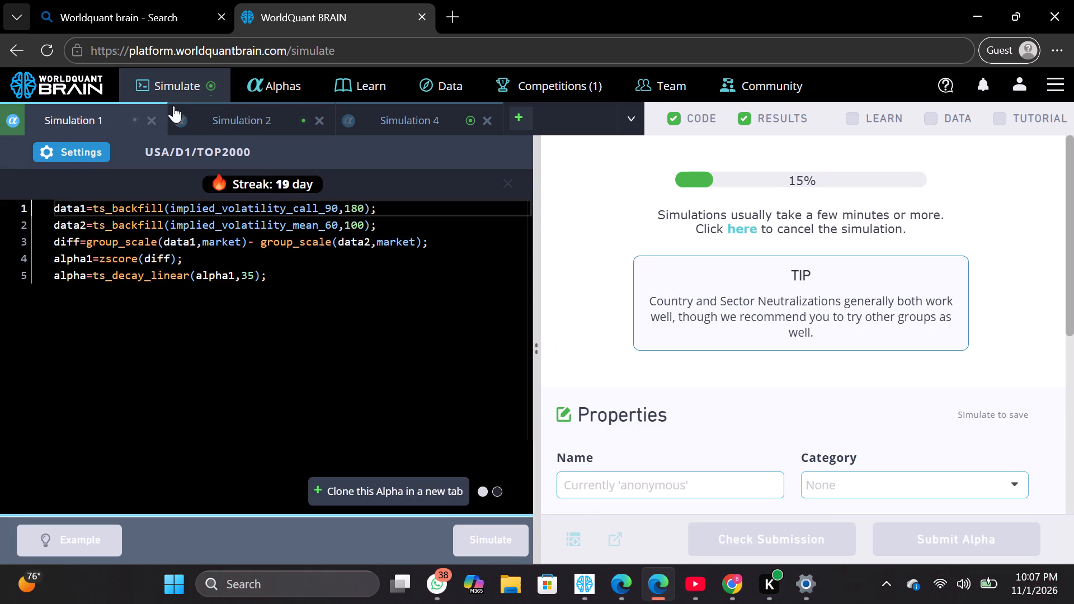
pyautogui.click(82, 149)
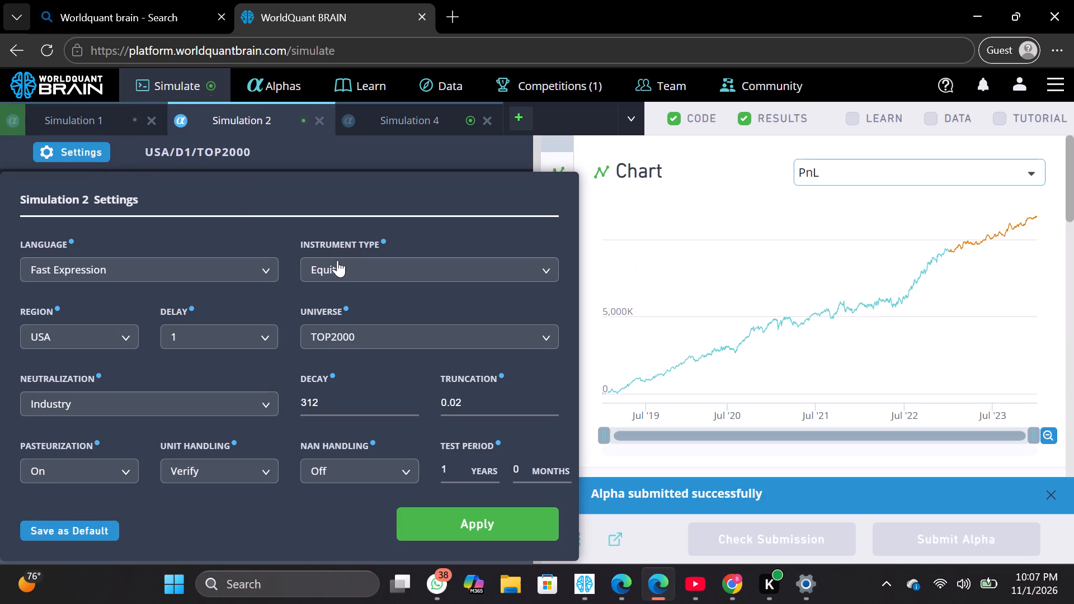
pyautogui.click(411, 400)
pyautogui.click(469, 521)
pyautogui.click(482, 545)
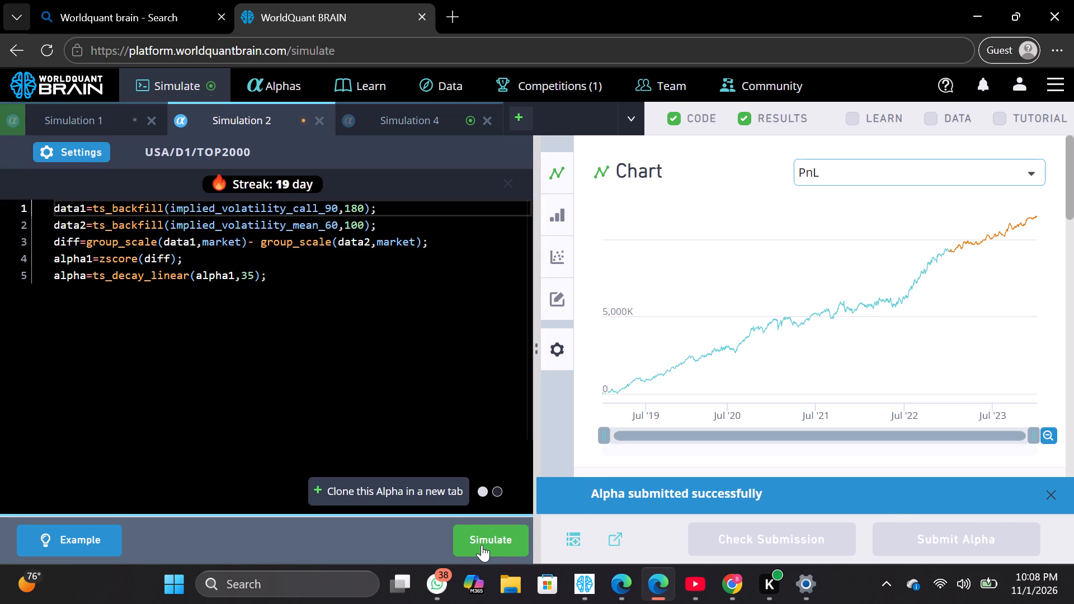
# Set Simulation 4's decay to 153, apply it and rerun the simulation.
pyautogui.click(422, 130)
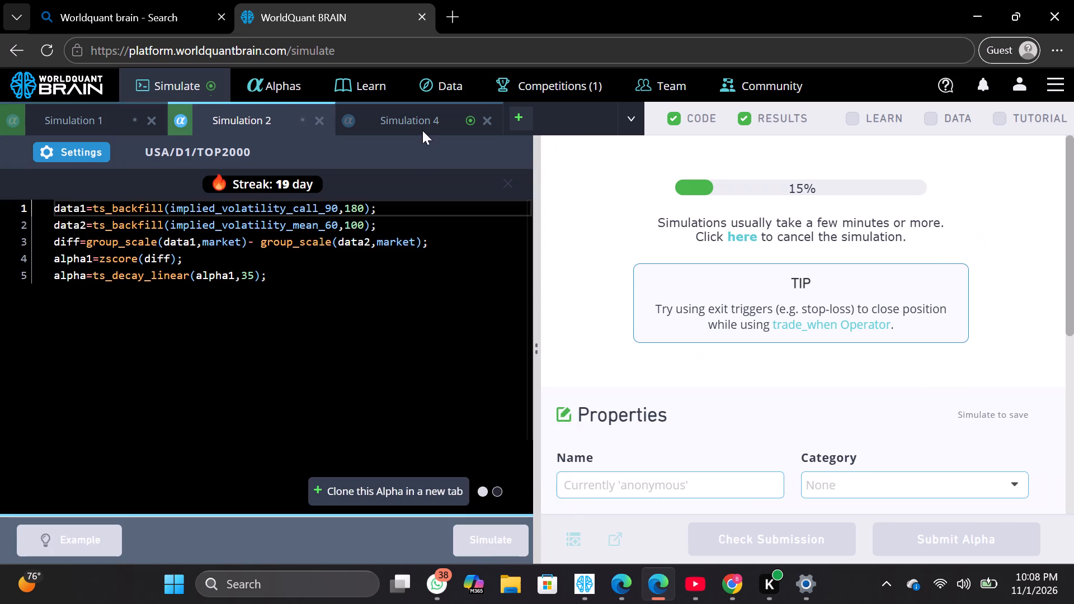
pyautogui.click(100, 150)
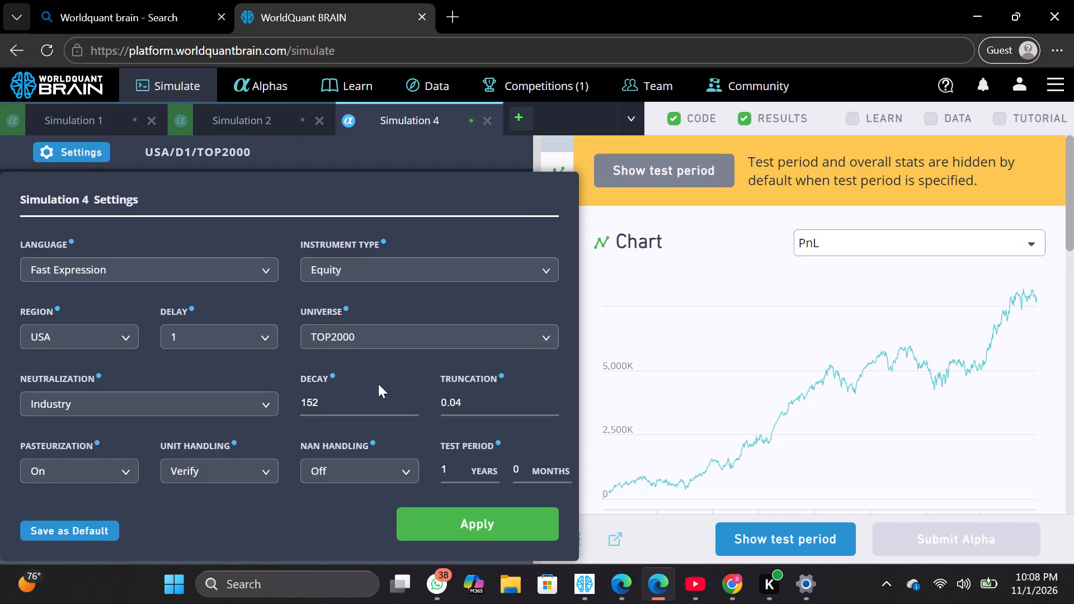
pyautogui.click(409, 397)
pyautogui.click(473, 511)
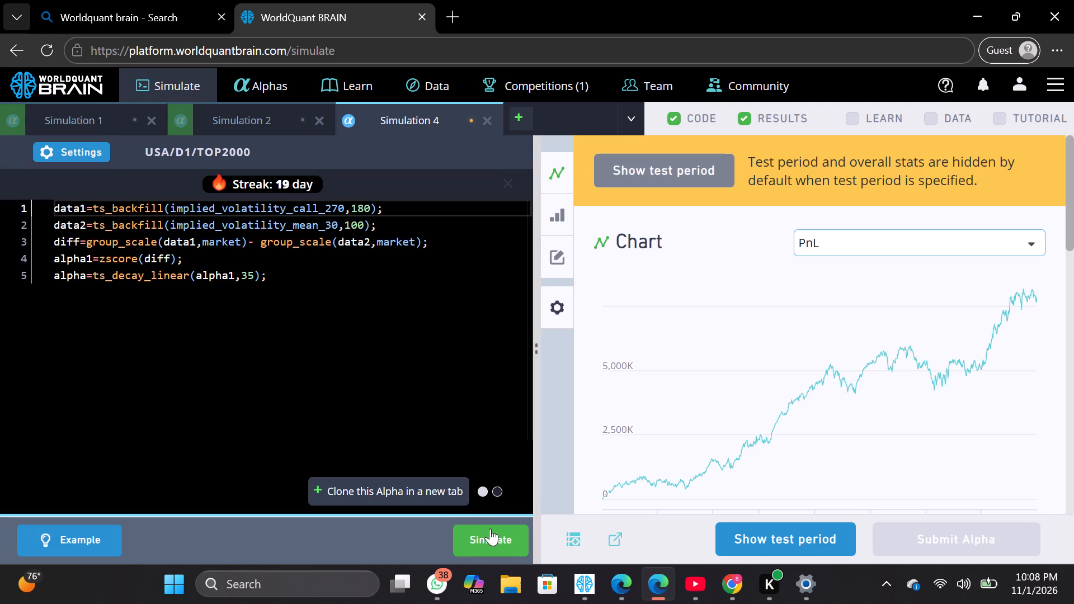
pyautogui.click(490, 528)
# Clone Simulation 4's alpha into a new tab.
pyautogui.click(435, 489)
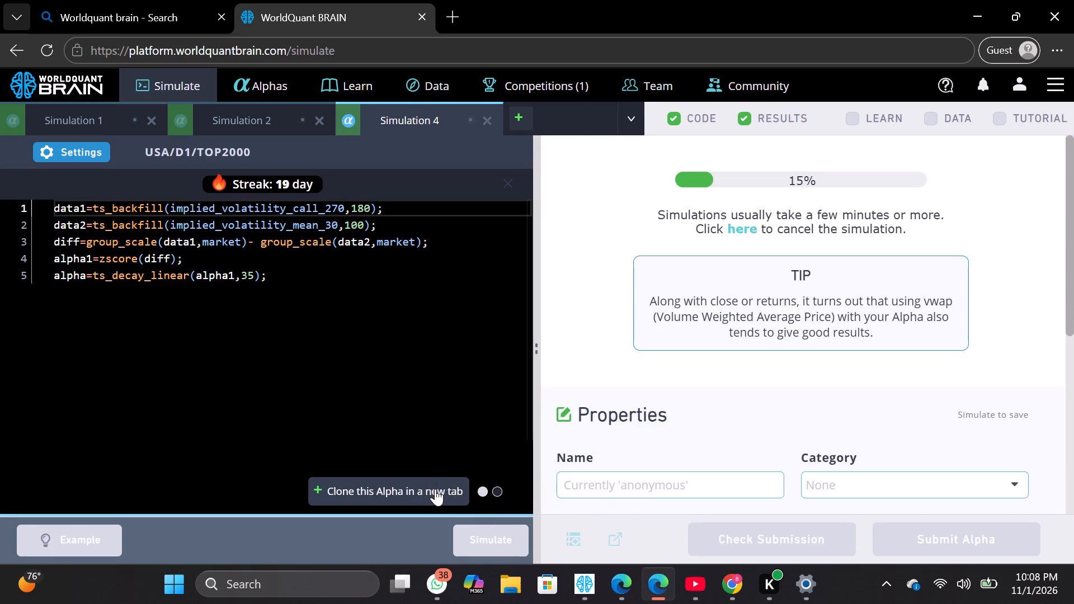
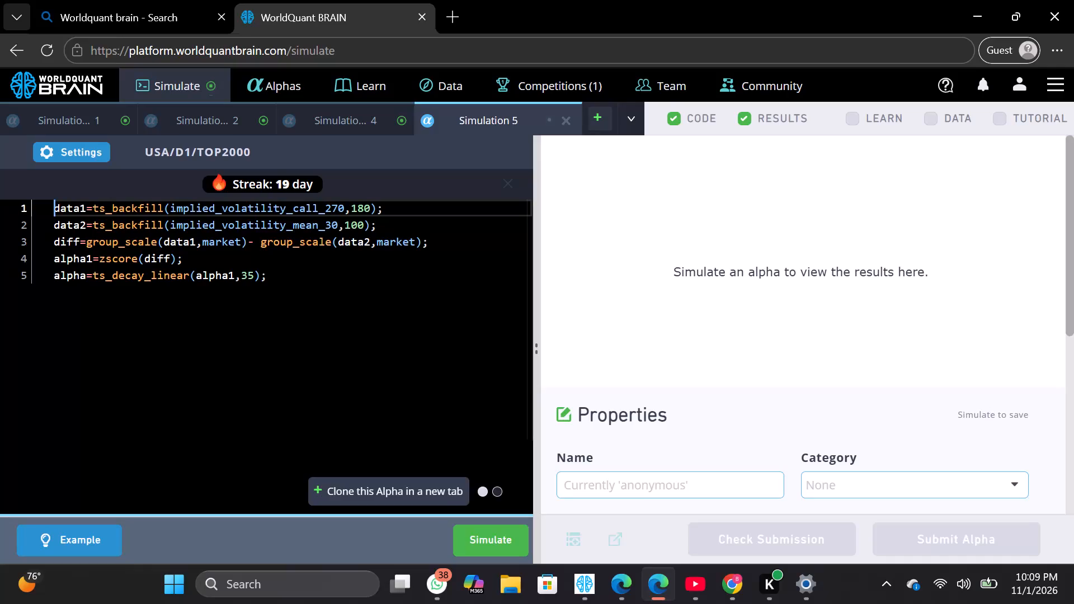
# Run the simulation of the cloned alpha in Simulation 5.
pyautogui.click(502, 536)
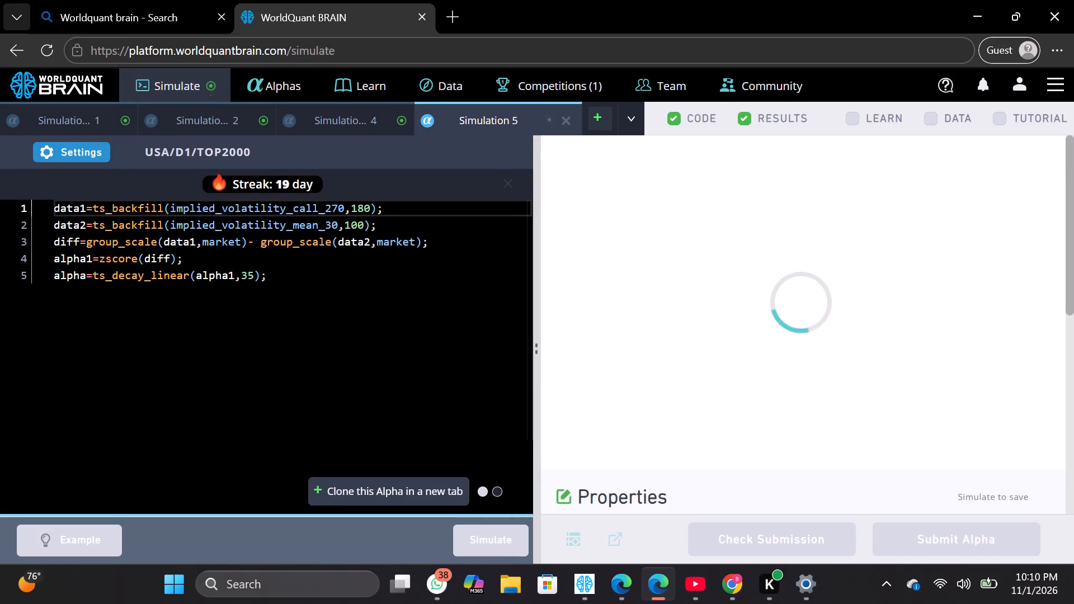
# Set Simulation 1's decay to 254, apply it and rerun the simulation.
pyautogui.click(78, 129)
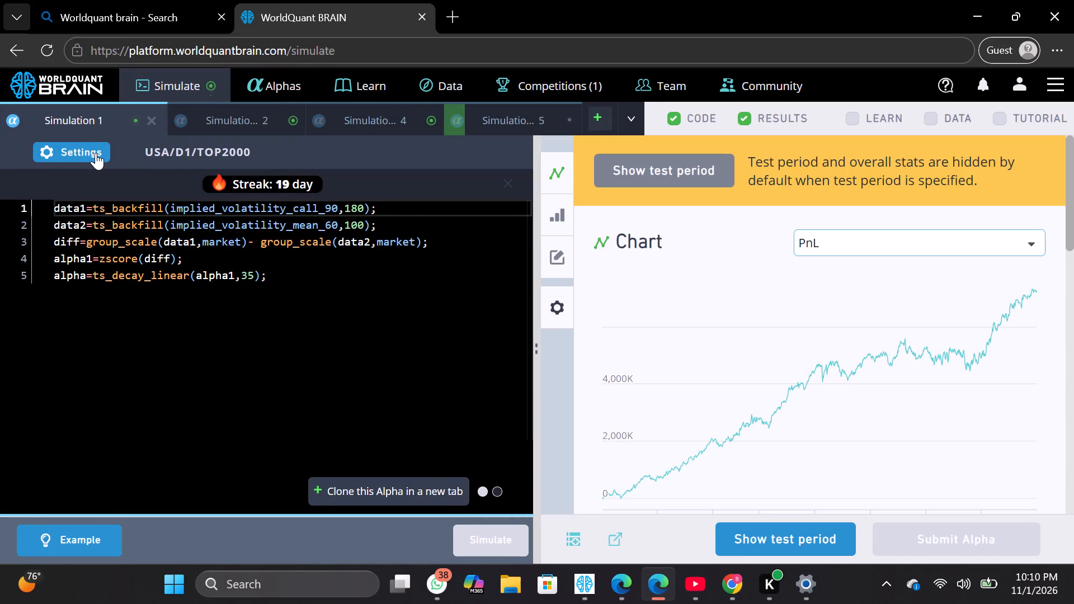
pyautogui.click(96, 153)
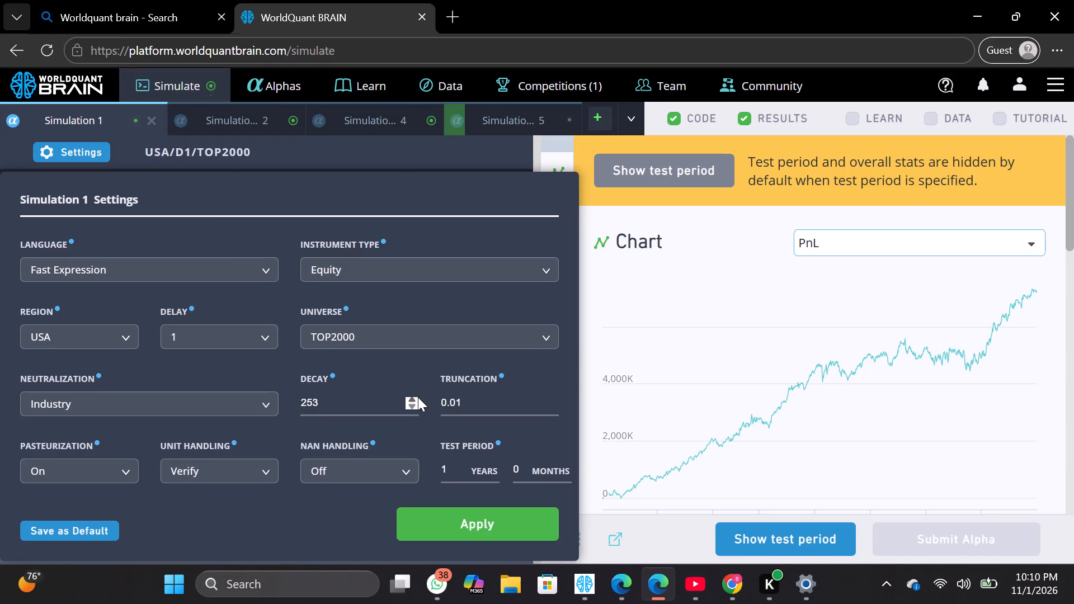
pyautogui.click(418, 397)
pyautogui.click(486, 526)
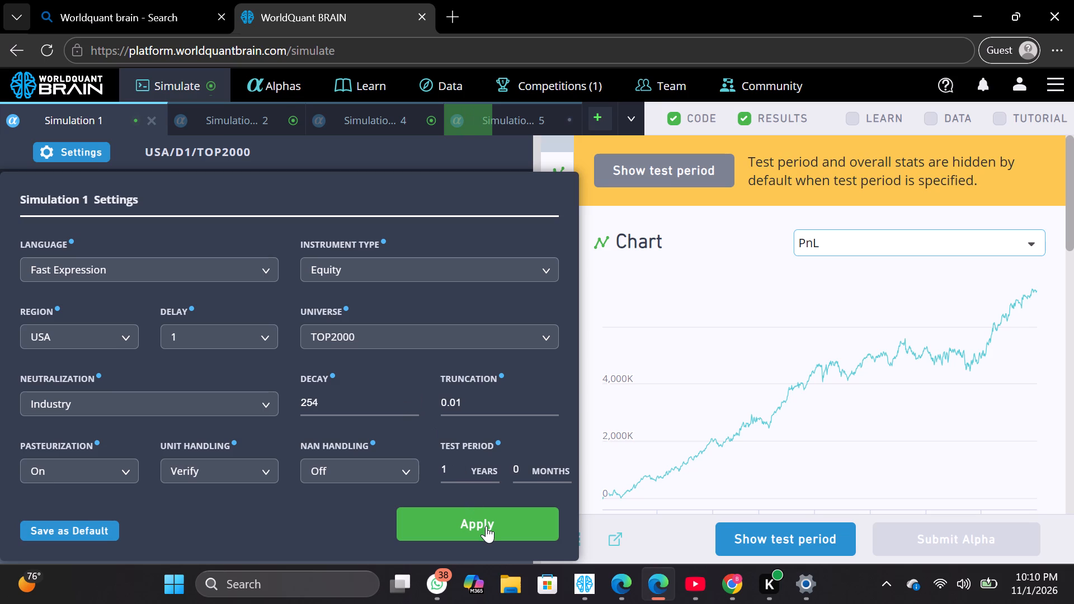
pyautogui.click(488, 532)
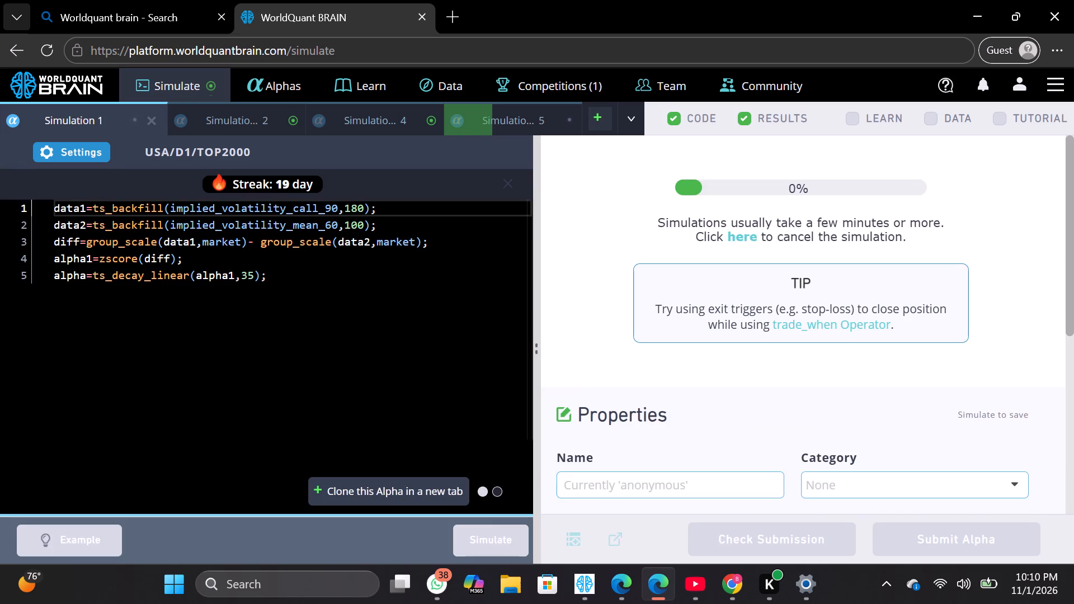
# Raise Simulation 2's decay setting by one, apply it and rerun the simulation.
pyautogui.click(236, 130)
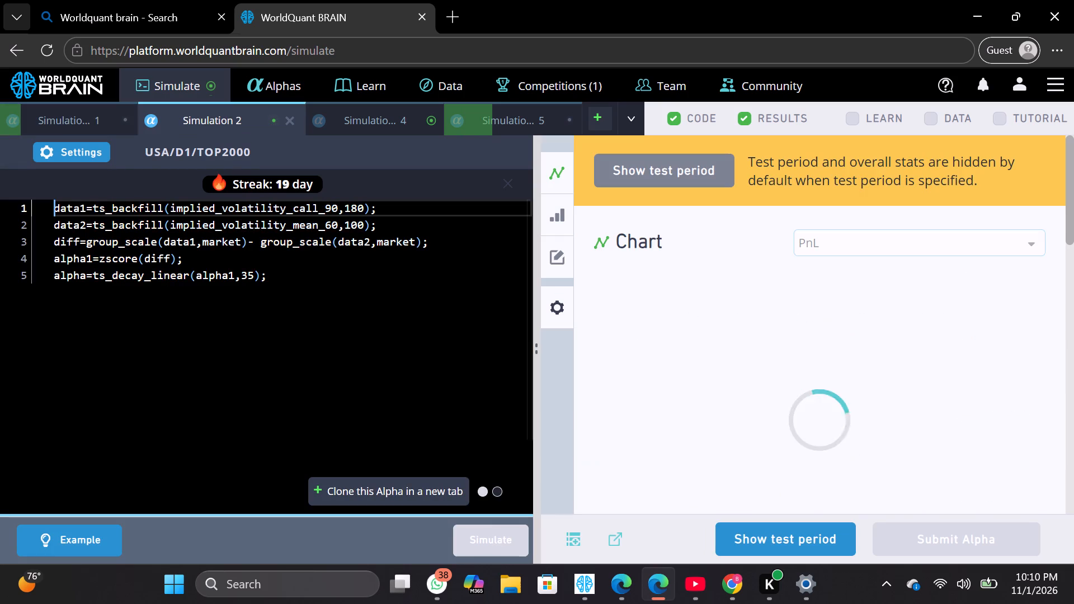
pyautogui.click(81, 156)
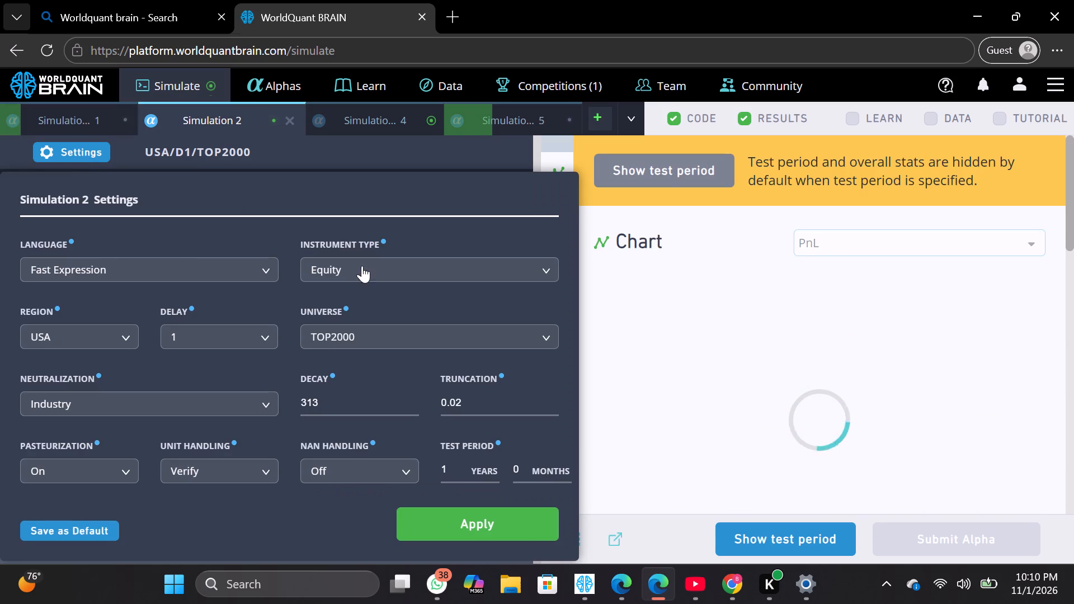
pyautogui.click(413, 398)
pyautogui.click(475, 511)
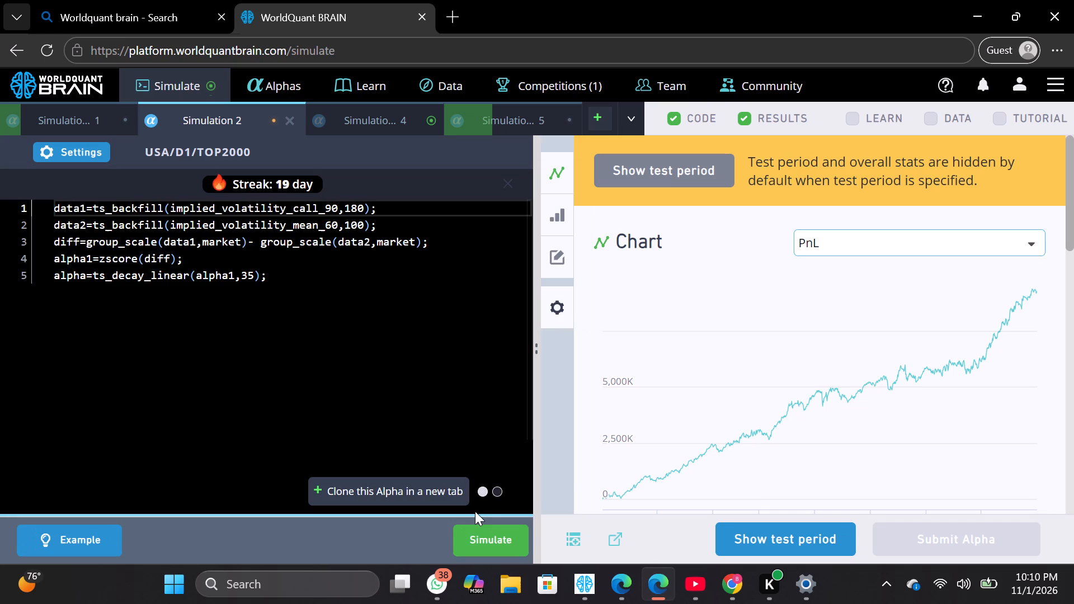
pyautogui.click(483, 525)
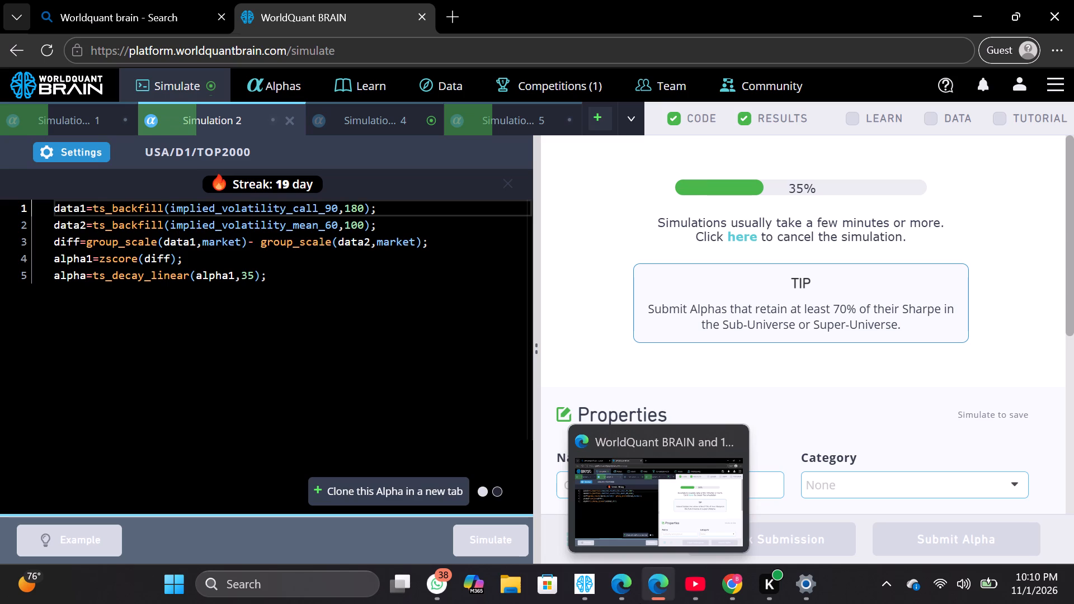
# Switch to the standalone WorldQuant BRAIN window, set Simulation 7's decay to 6 and rerun the simulation.
pyautogui.click(594, 583)
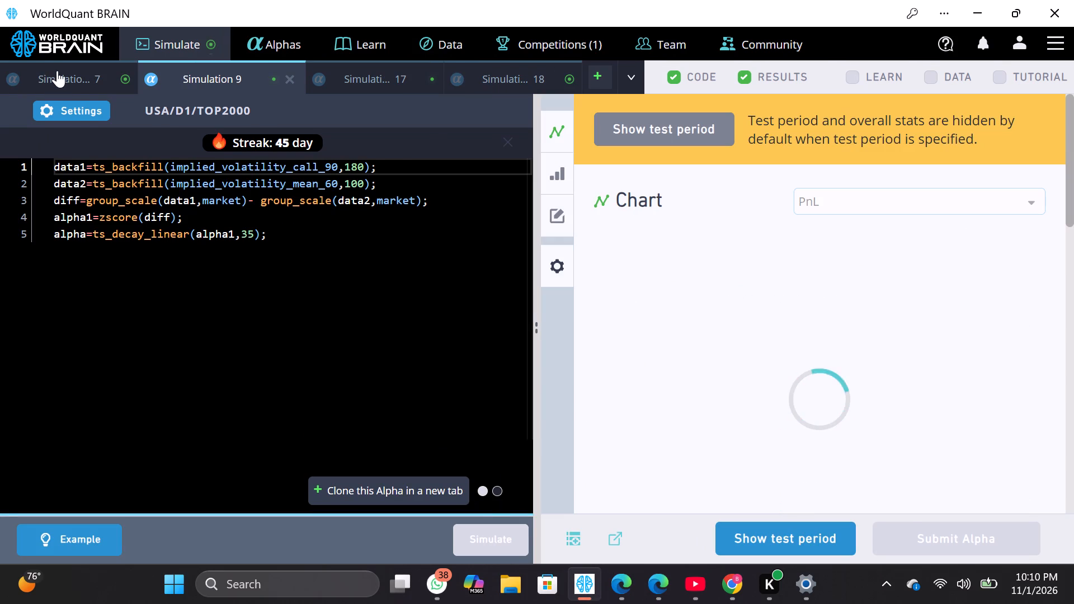
pyautogui.click(57, 70)
pyautogui.click(83, 109)
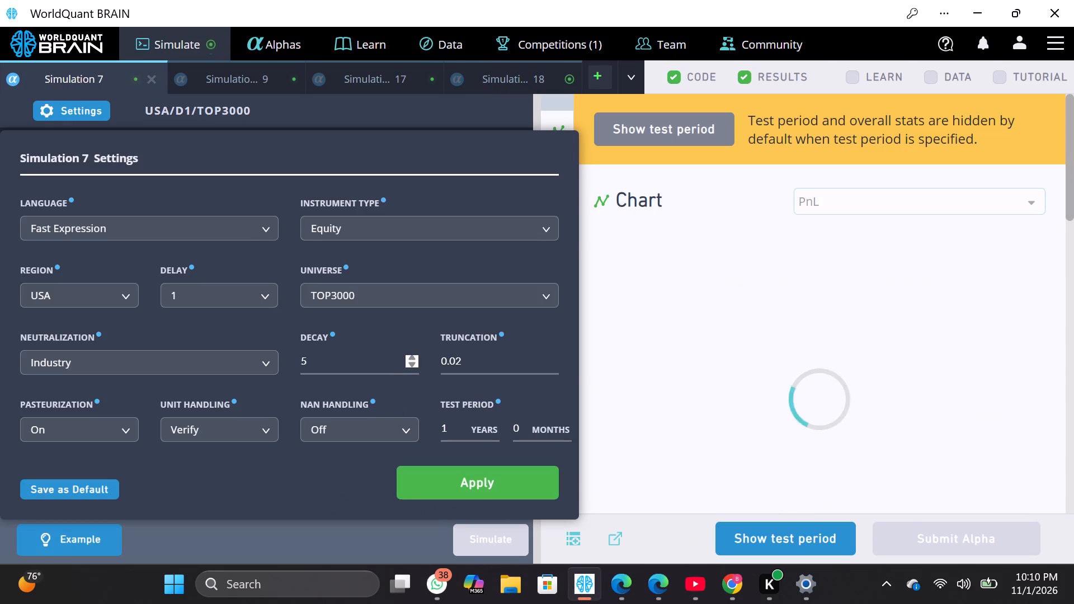
pyautogui.click(412, 358)
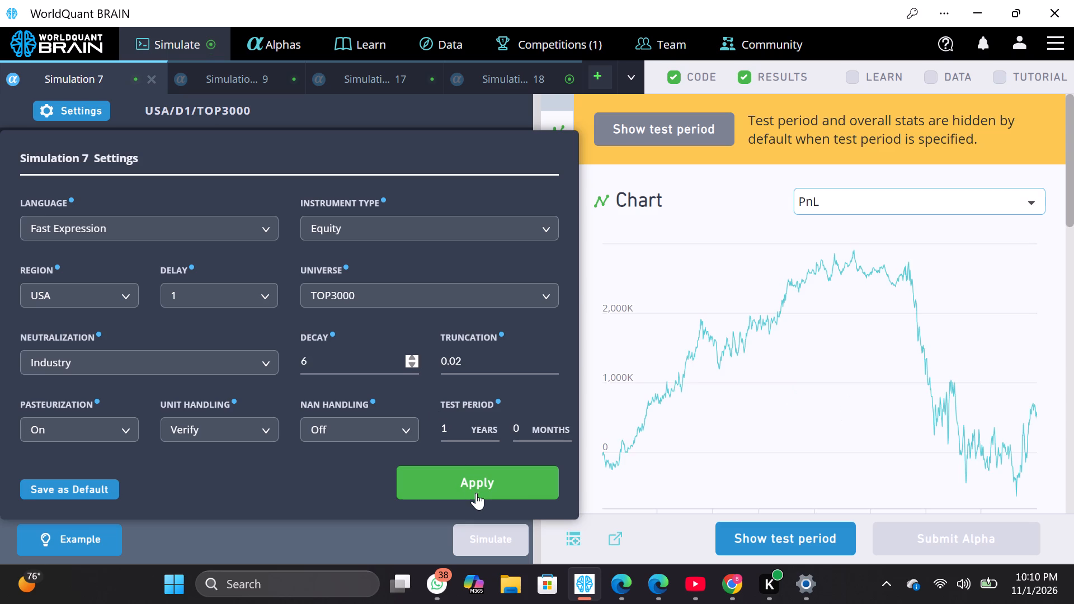
pyautogui.click(476, 493)
pyautogui.click(493, 540)
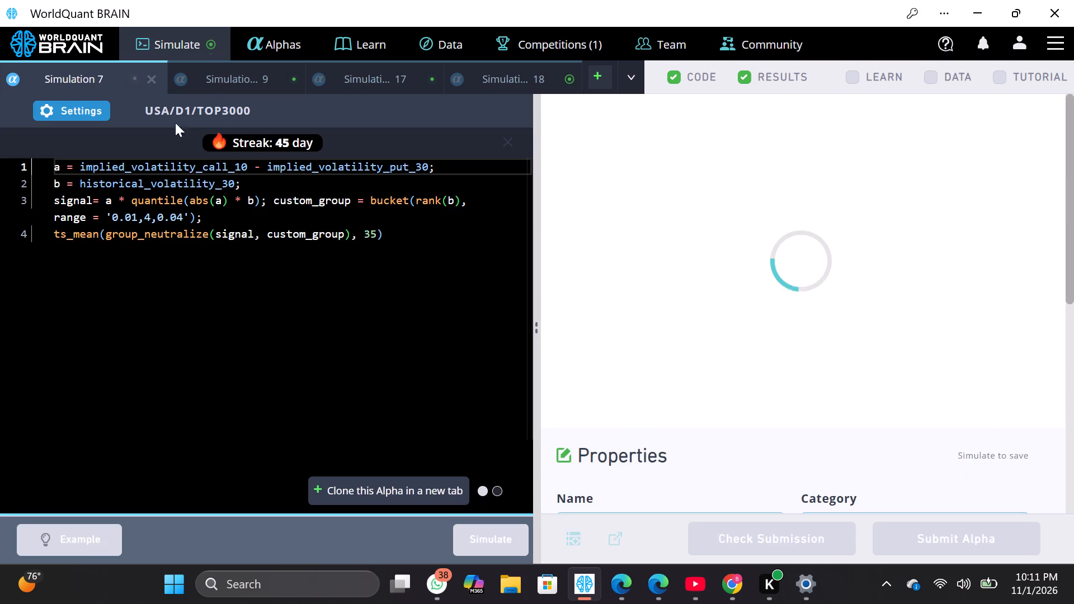
# Raise Simulation 9's decay setting by one, apply it and rerun the simulation.
pyautogui.click(205, 73)
pyautogui.click(90, 106)
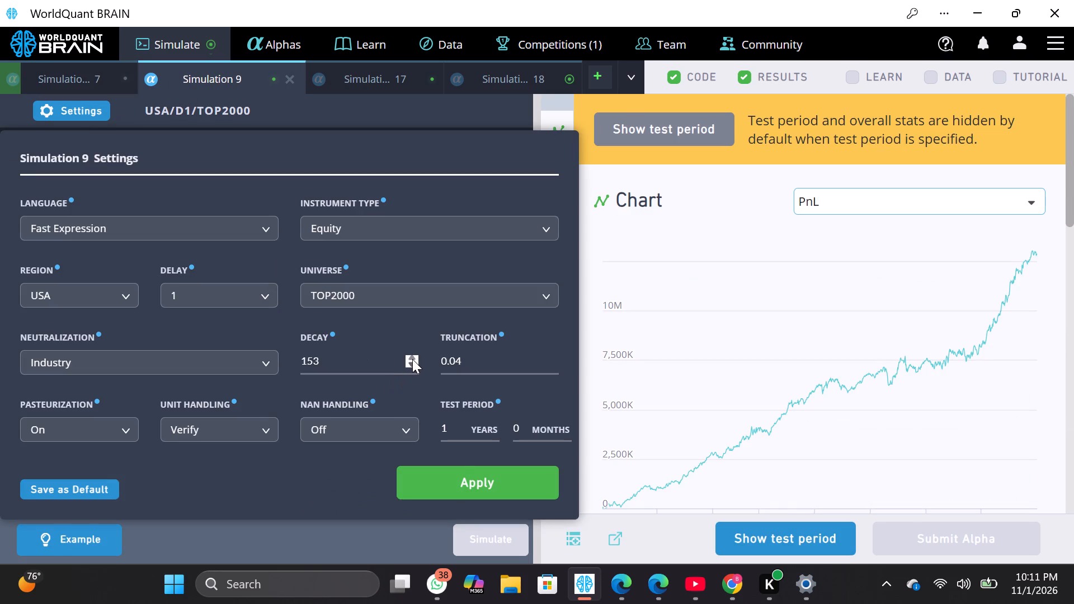
pyautogui.click(412, 359)
pyautogui.click(460, 466)
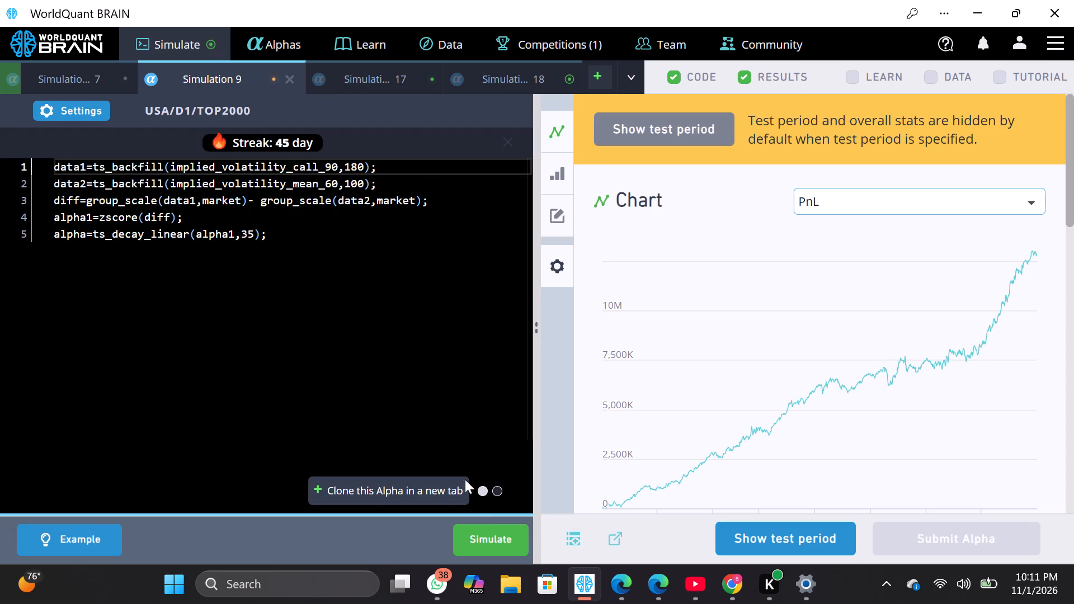
pyautogui.click(488, 528)
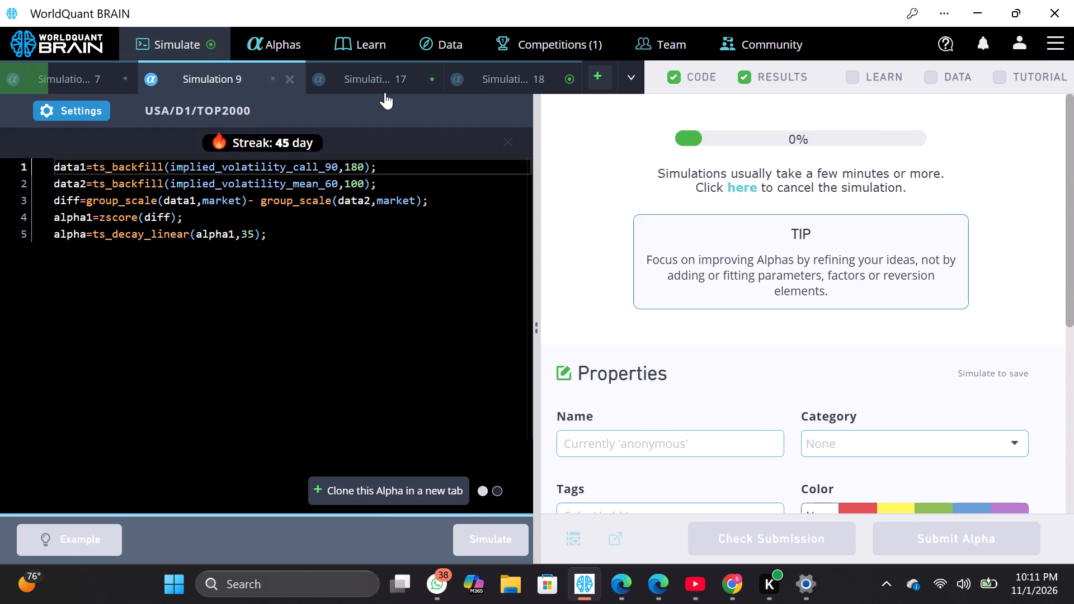
# Set Simulation 17's decay to 313, apply it and rerun the simulation.
pyautogui.click(384, 79)
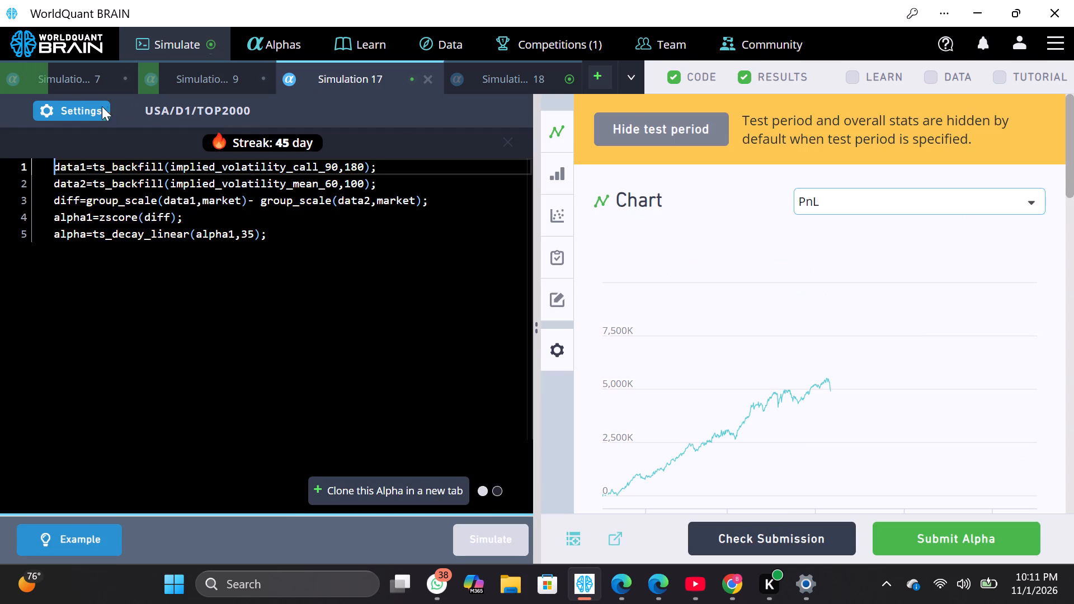
pyautogui.click(97, 107)
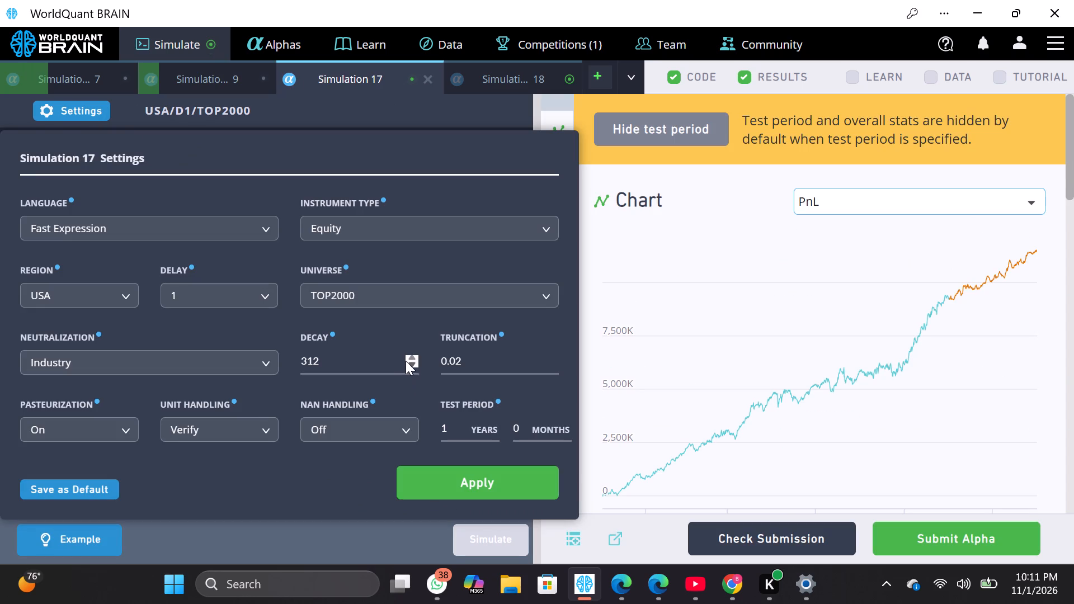
pyautogui.click(411, 355)
pyautogui.click(439, 486)
pyautogui.click(468, 526)
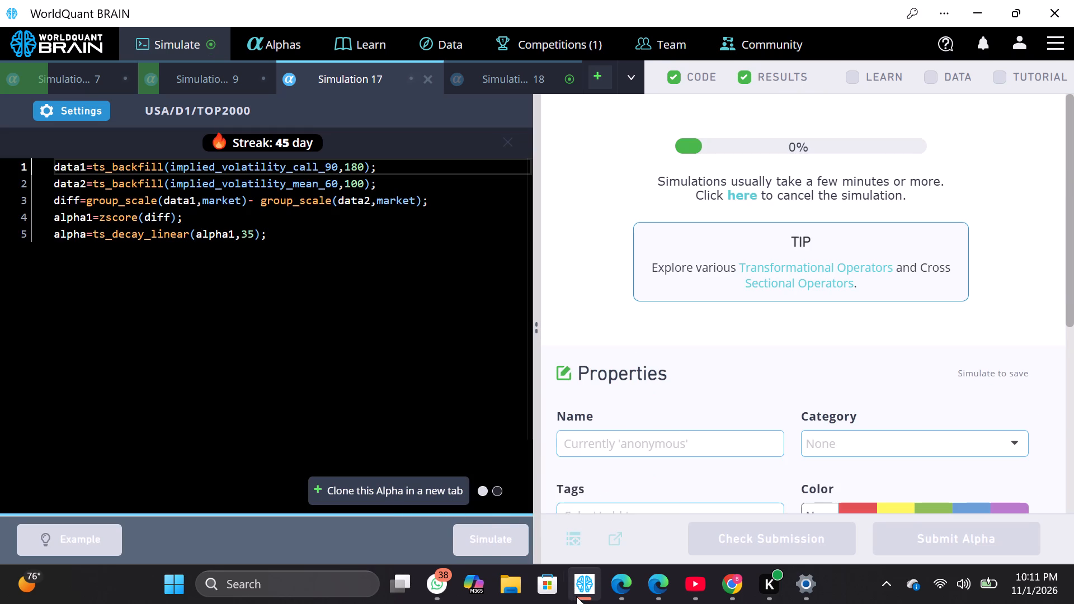
# Switch to the Edge BRAIN window, raise Simulation 4's decay setting by one and rerun the simulation.
pyautogui.click(583, 591)
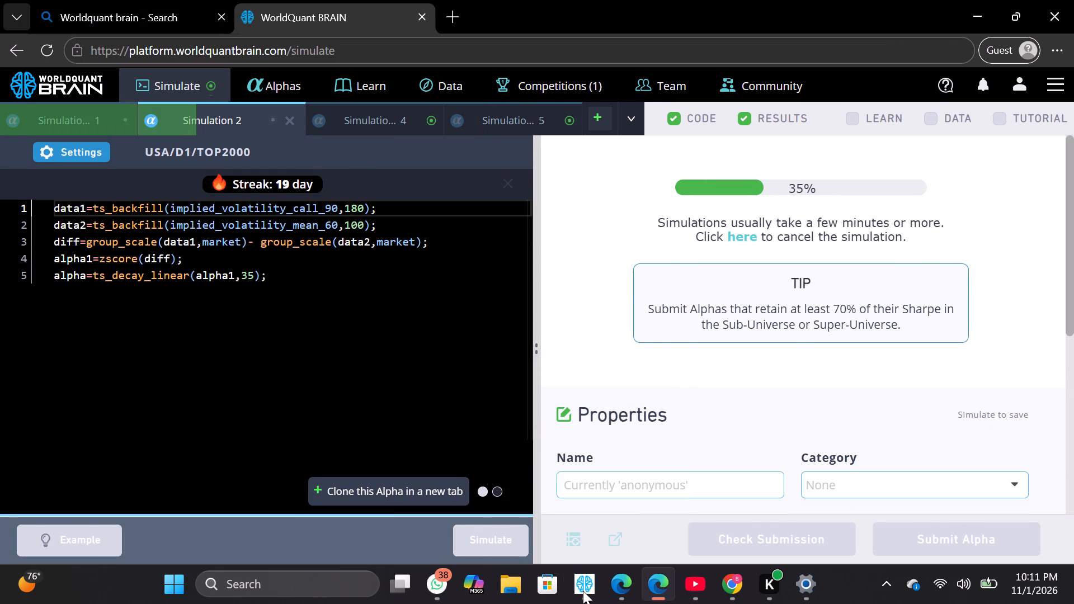
pyautogui.click(383, 130)
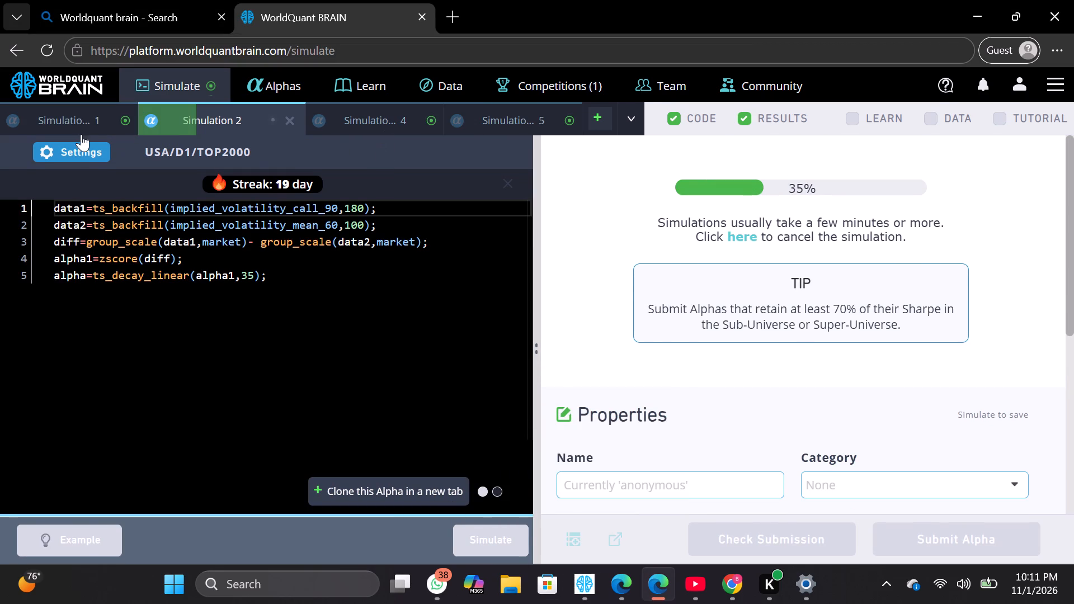
pyautogui.click(91, 152)
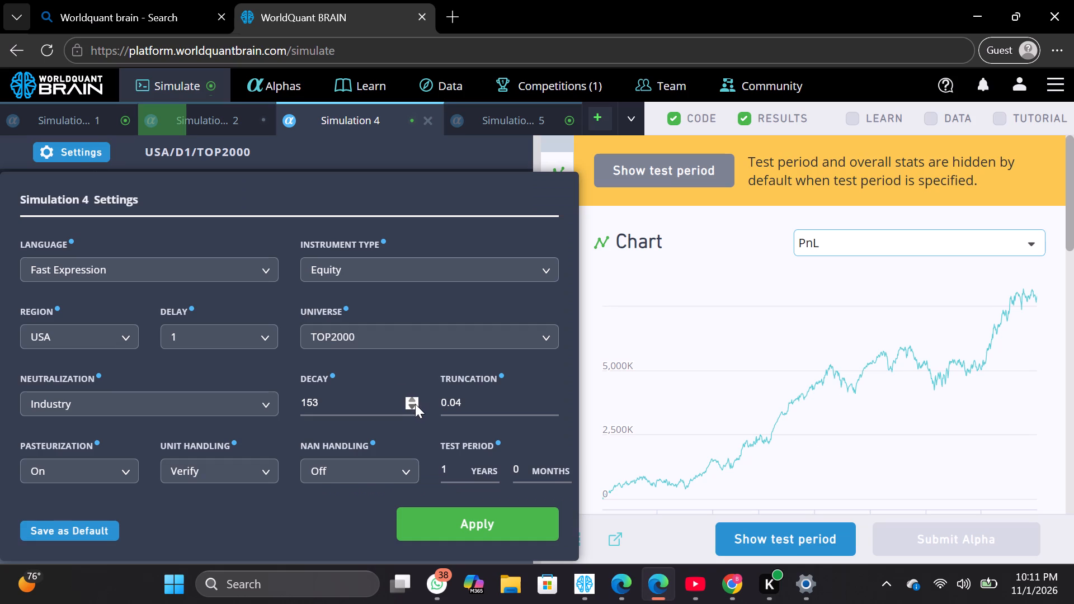
pyautogui.click(413, 400)
pyautogui.click(468, 517)
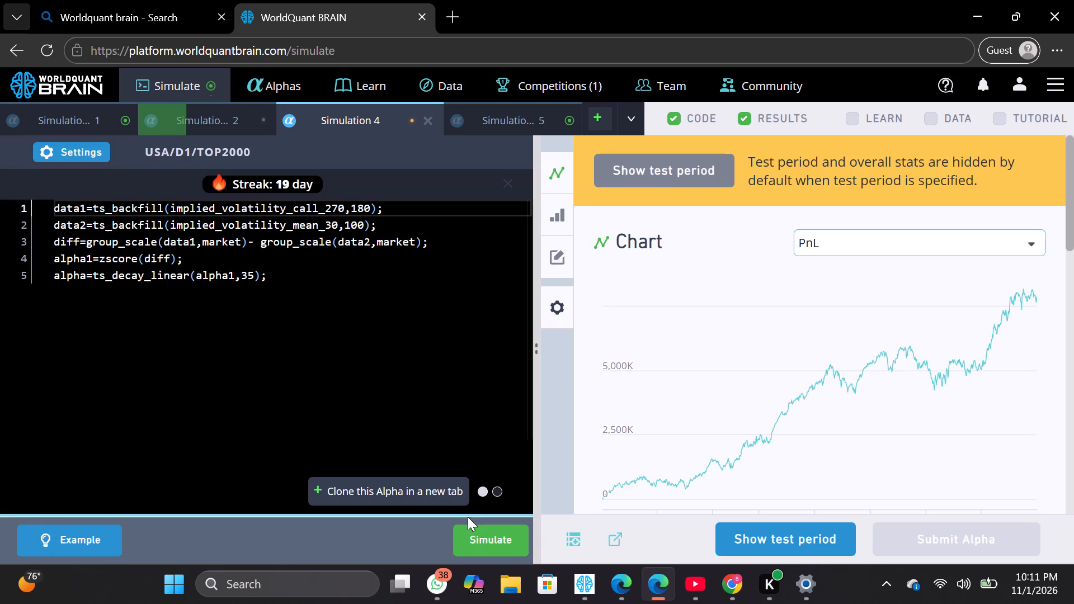
pyautogui.click(476, 529)
# Set Simulation 5's decay to 154, apply it and rerun the simulation.
pyautogui.click(492, 127)
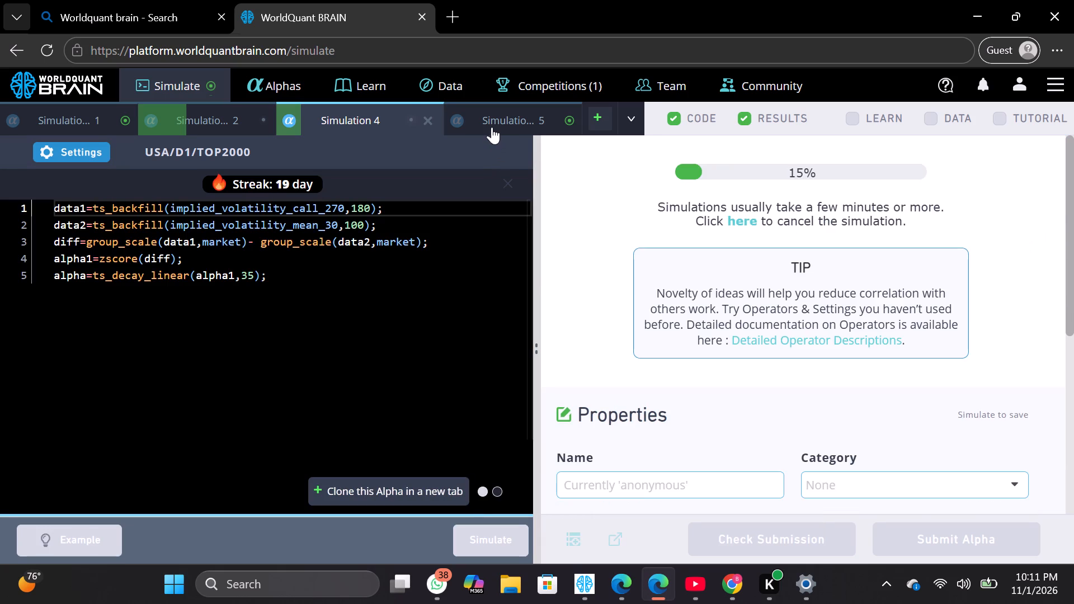
pyautogui.click(97, 160)
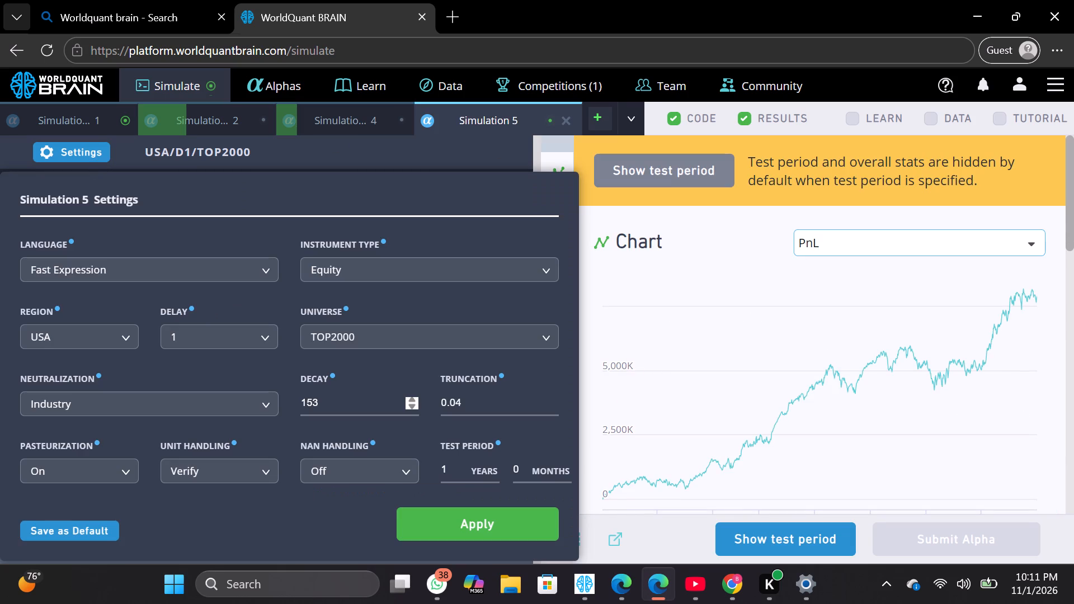
pyautogui.click(408, 400)
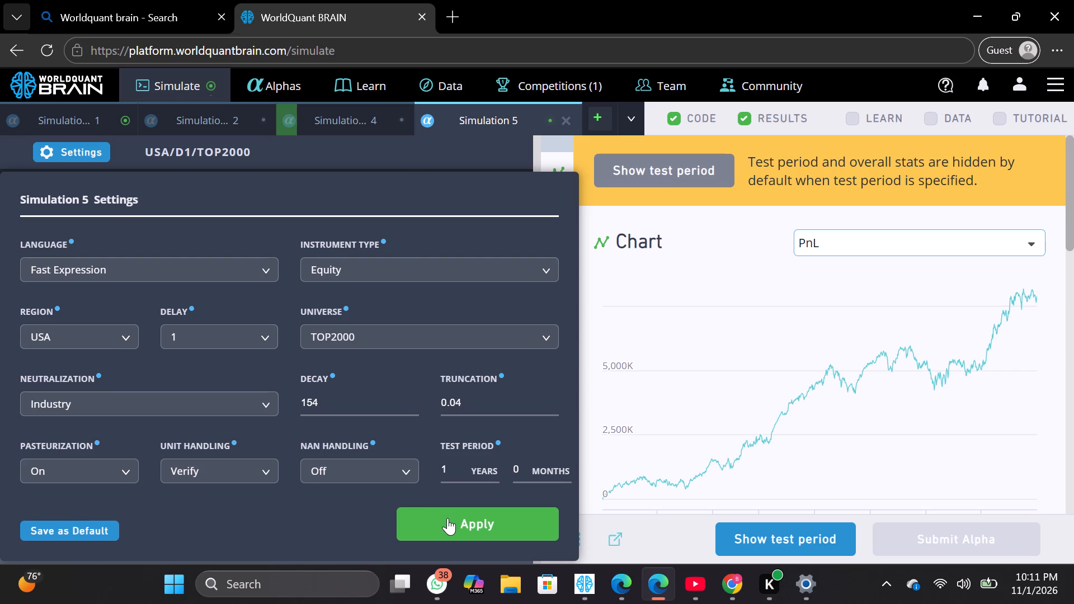
pyautogui.click(447, 518)
pyautogui.click(467, 539)
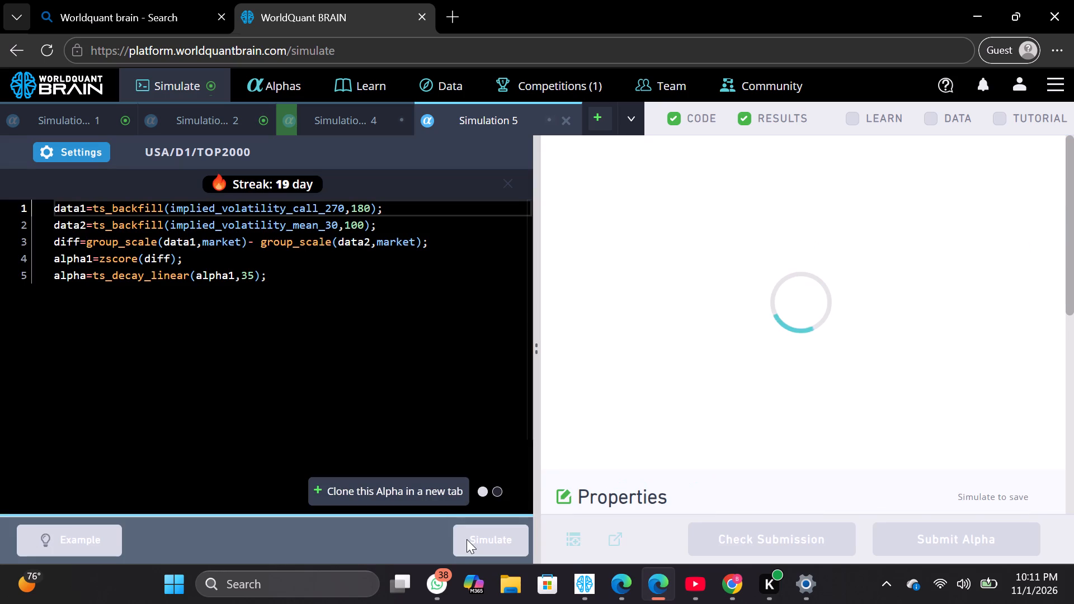
# Set Simulation 1's decay to 255, apply it and rerun the simulation.
pyautogui.click(98, 125)
pyautogui.click(91, 146)
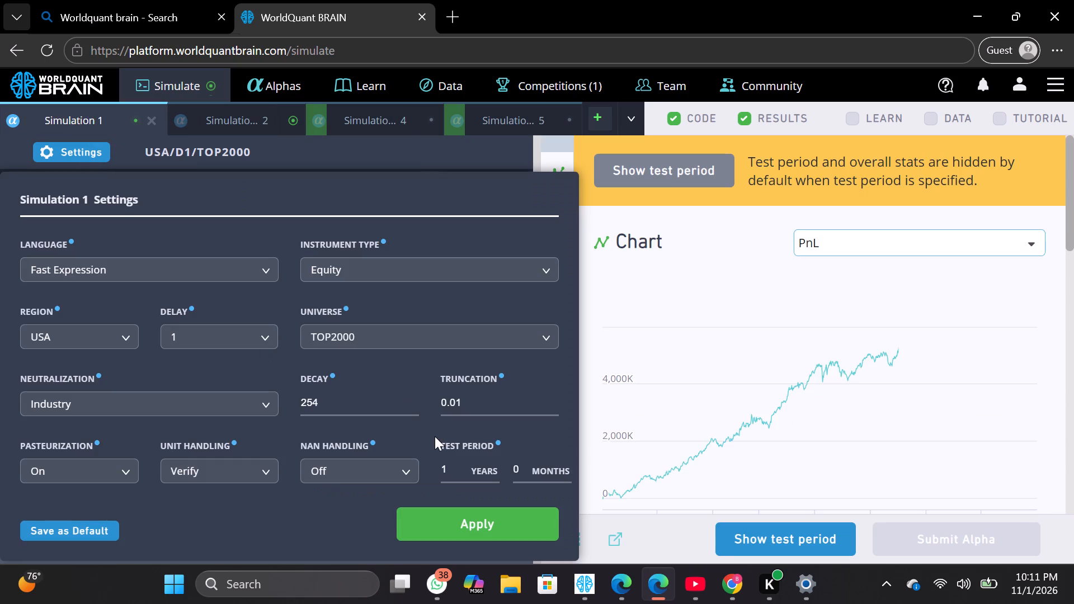
pyautogui.click(412, 399)
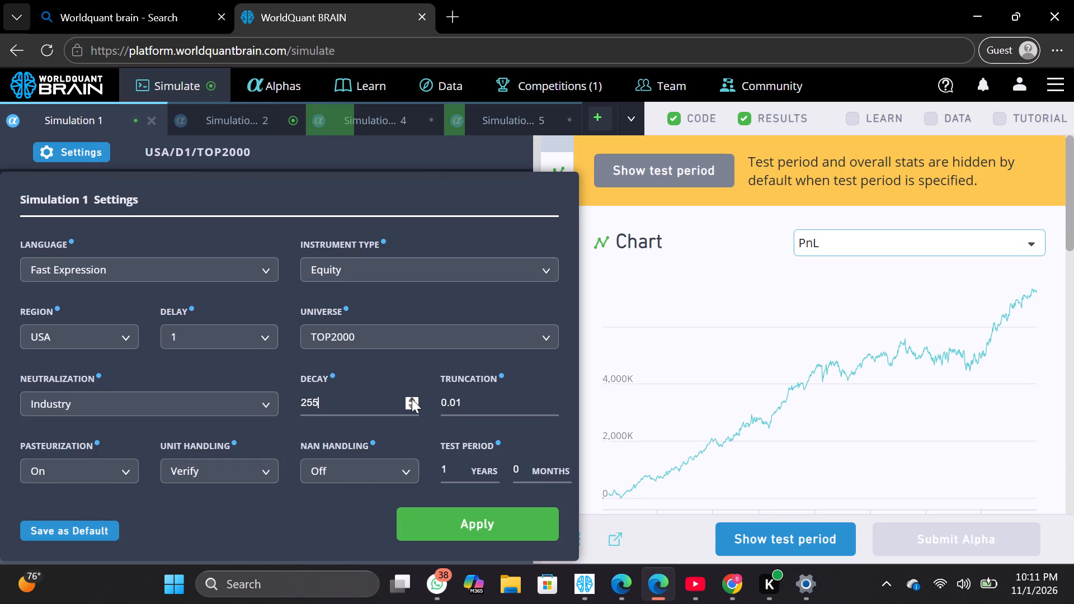
pyautogui.click(449, 509)
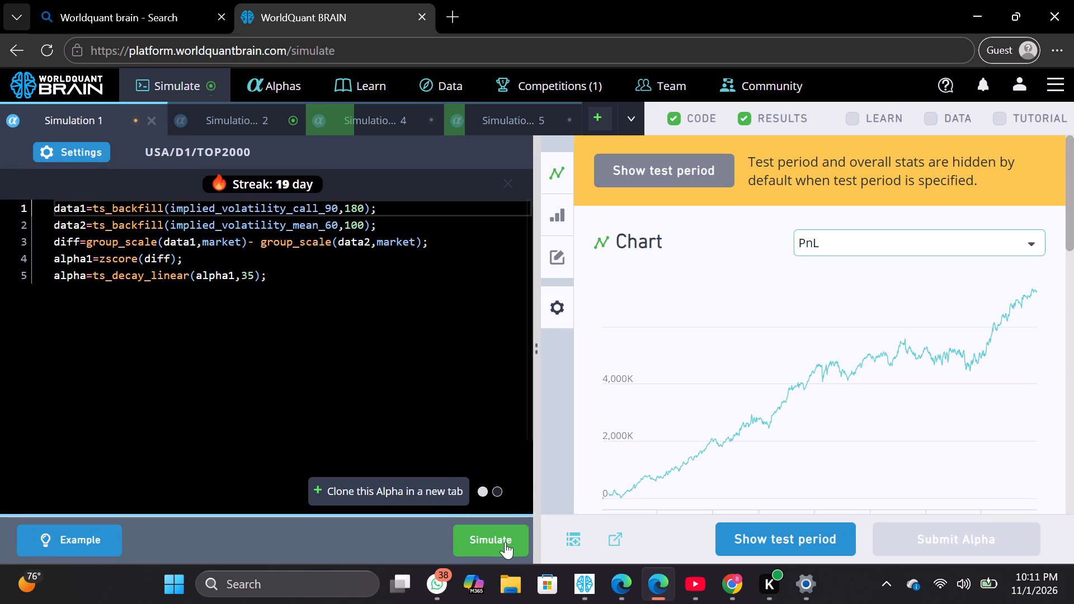
pyautogui.click(505, 542)
# Switch to the standalone WorldQuant BRAIN window.
pyautogui.click(578, 581)
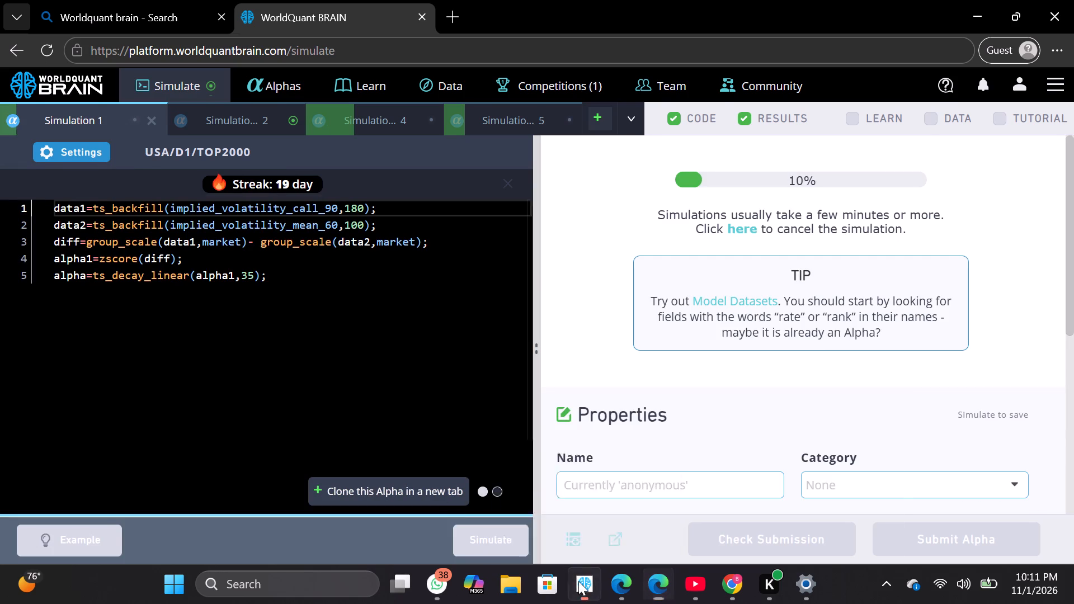
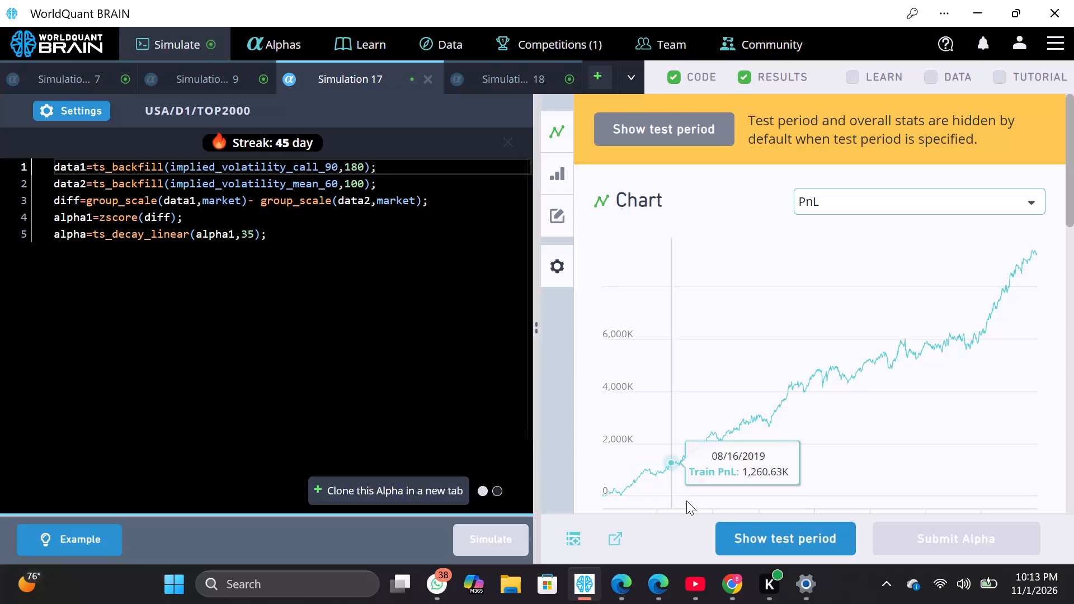
# Show the test period for Simulation 17 and review its IS Summary statistics and yearly results.
pyautogui.click(729, 523)
pyautogui.scroll(-2, 739, 473)
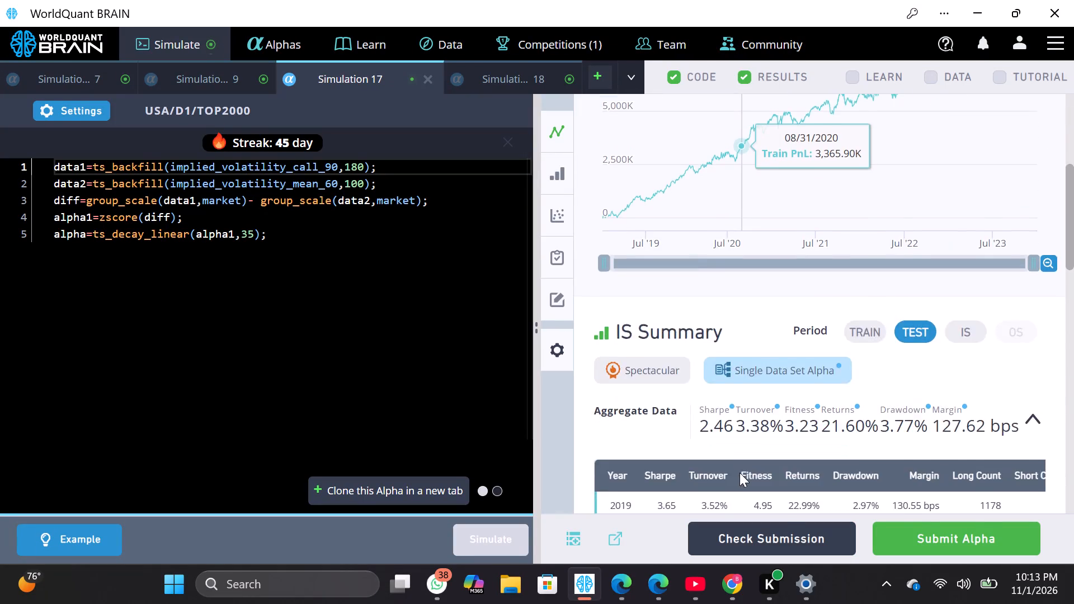
pyautogui.scroll(-2, 739, 473)
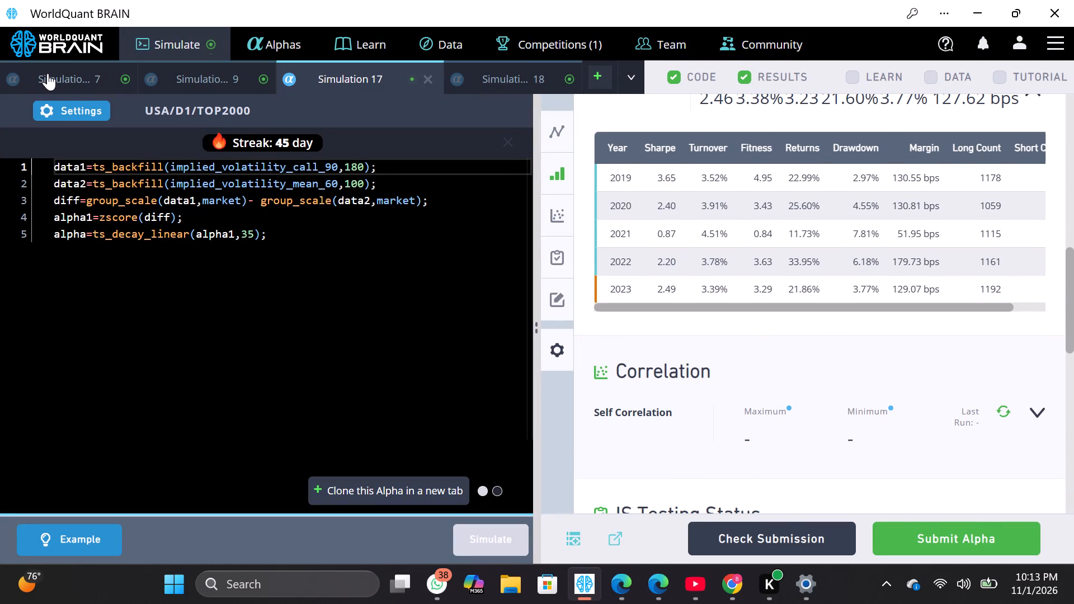
# Set Simulation 7's decay to 7, apply it and rerun the simulation.
pyautogui.click(49, 73)
pyautogui.click(62, 103)
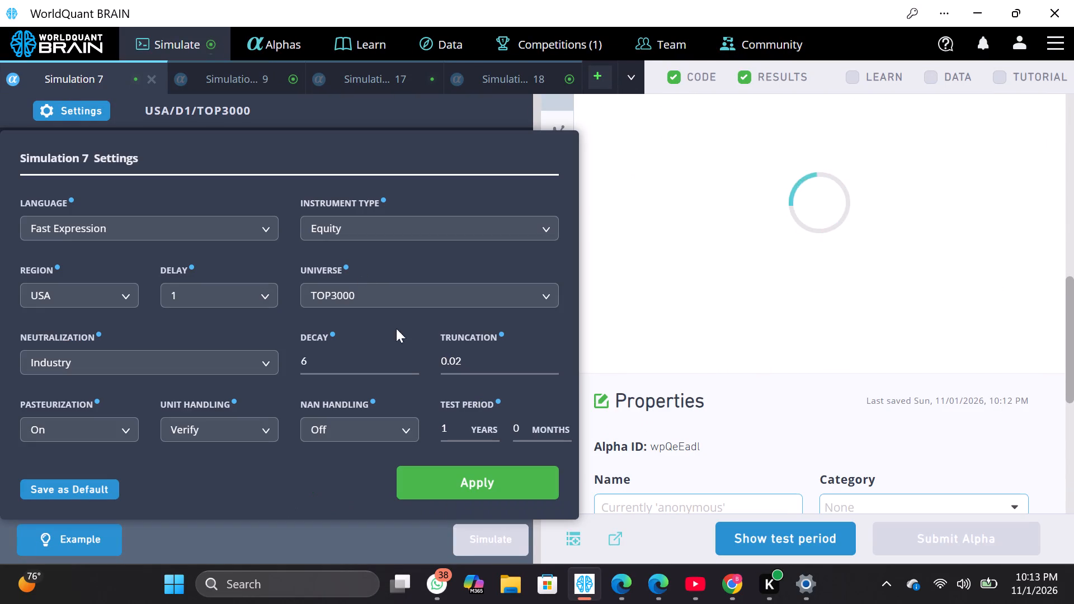
pyautogui.click(412, 358)
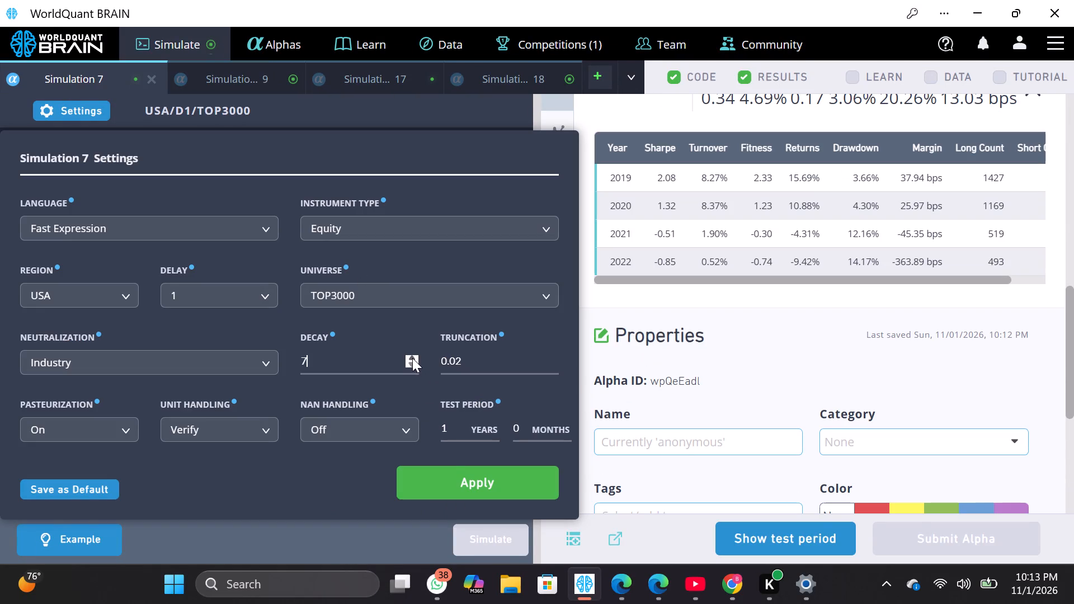
pyautogui.click(460, 480)
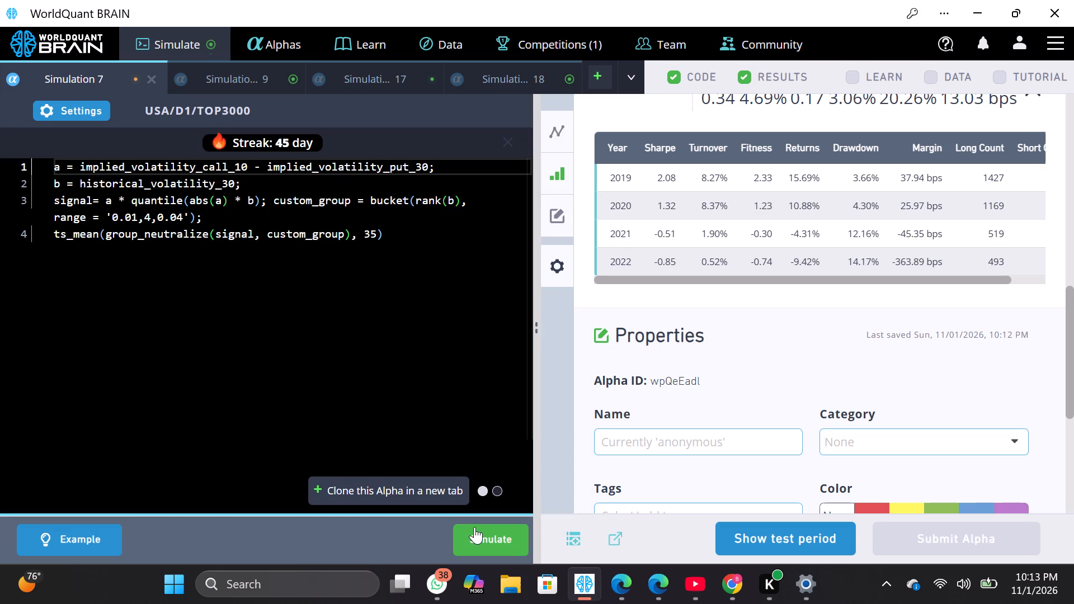
pyautogui.click(474, 527)
# Set Simulation 9's decay to 155, apply it and rerun the simulation.
pyautogui.doubleClick(209, 82)
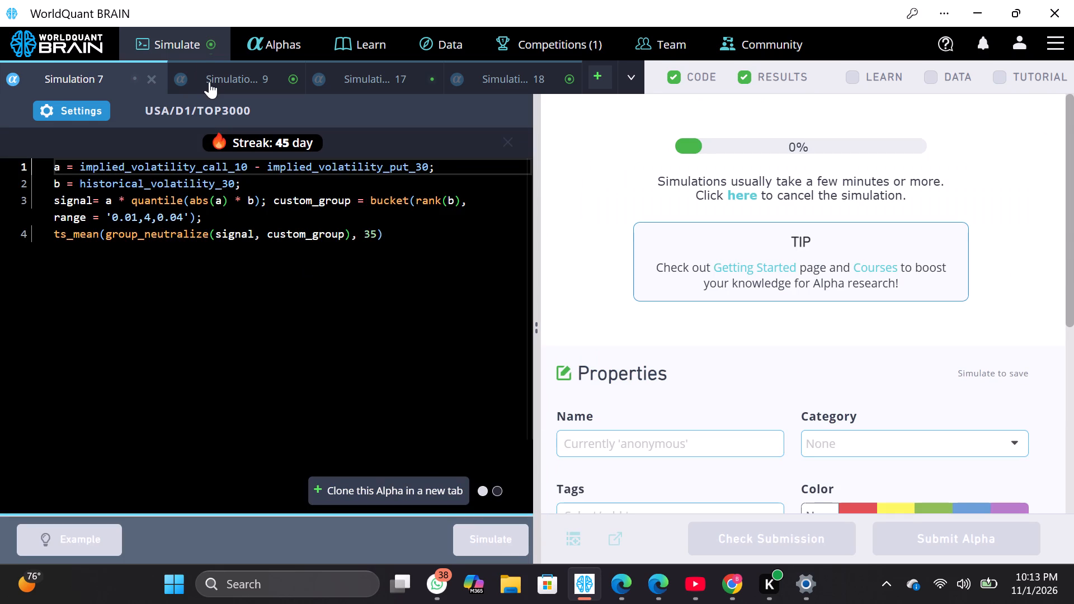
pyautogui.click(65, 103)
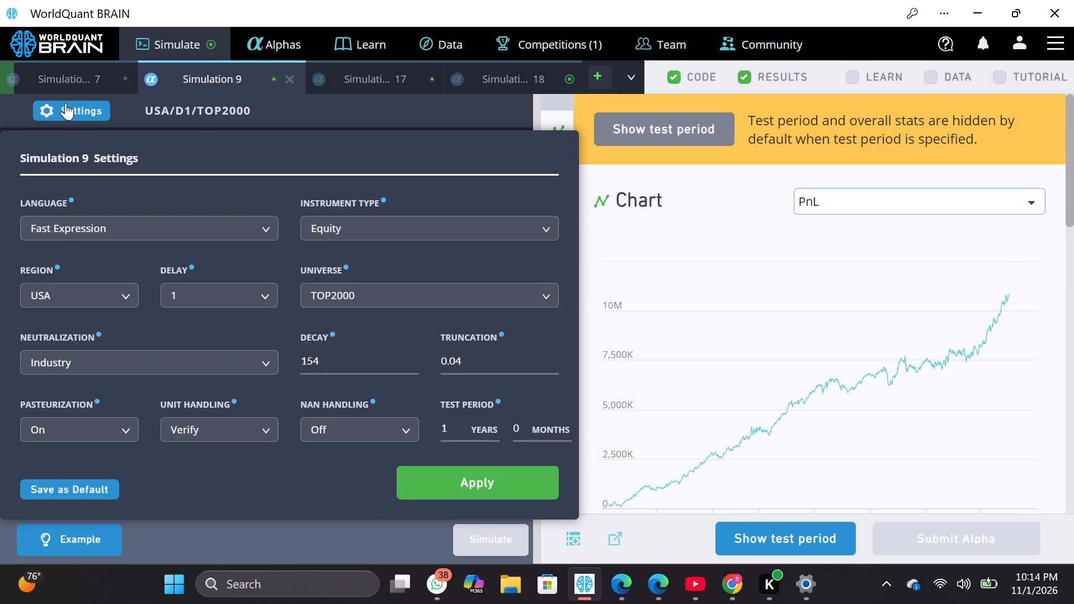
pyautogui.click(407, 357)
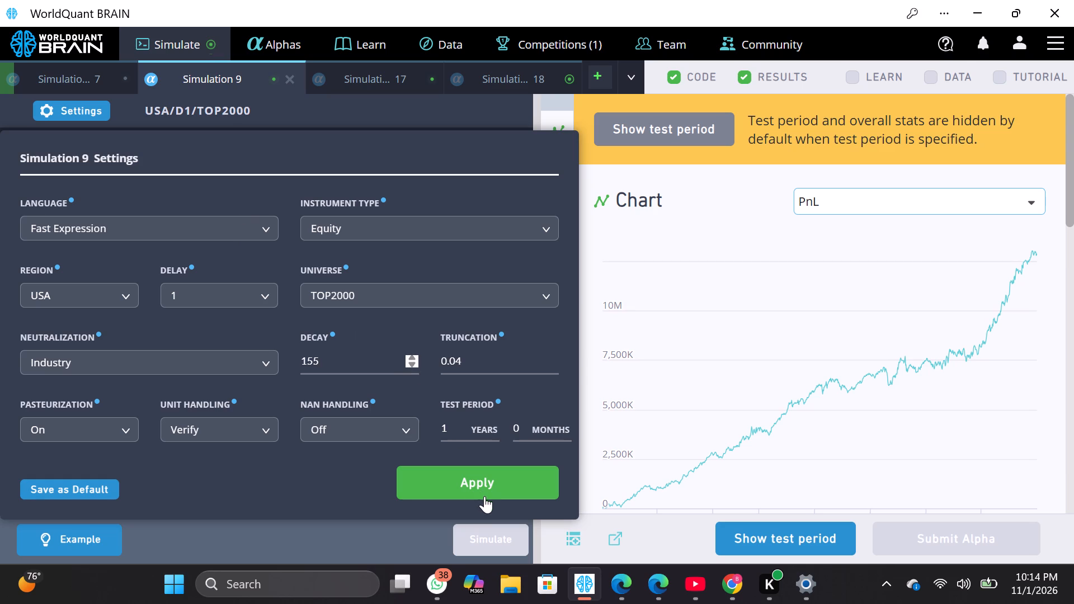
pyautogui.click(482, 488)
pyautogui.click(509, 532)
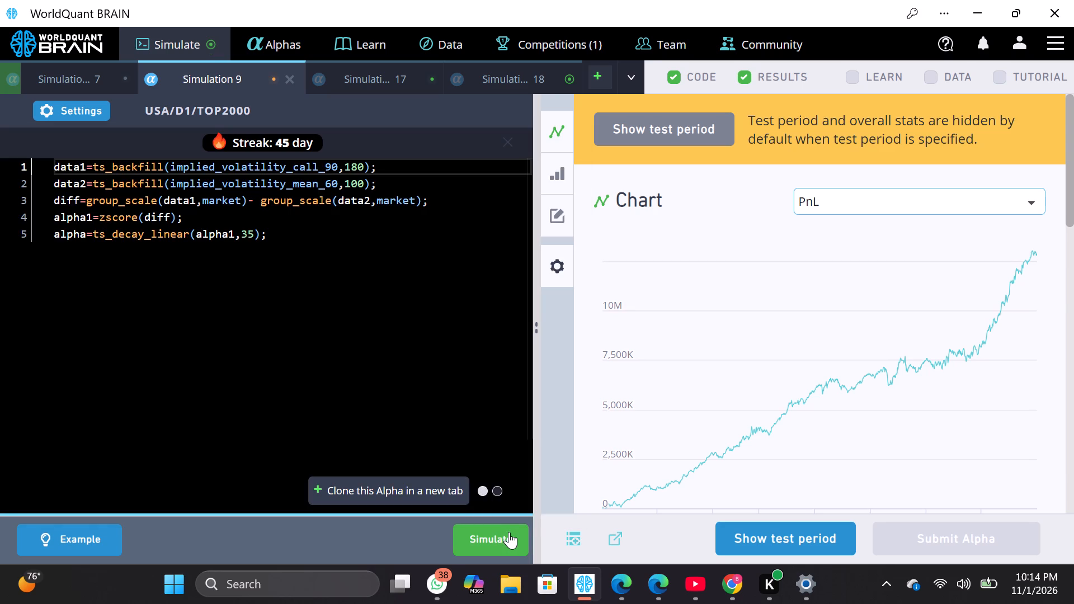
# Set Simulation 17's decay to 314, apply it and rerun the simulation.
pyautogui.click(353, 81)
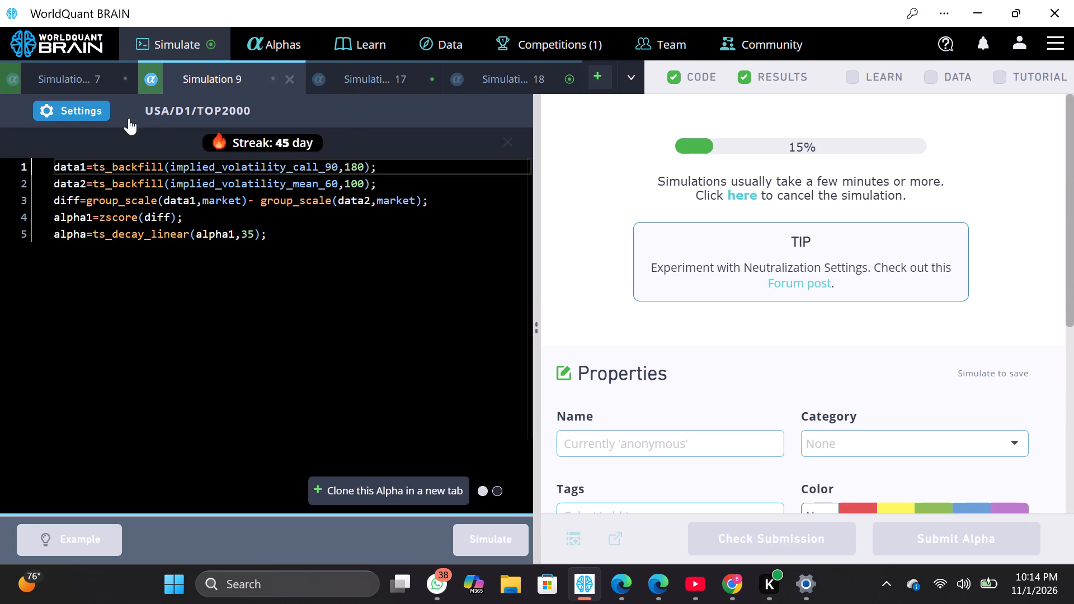
pyautogui.click(86, 104)
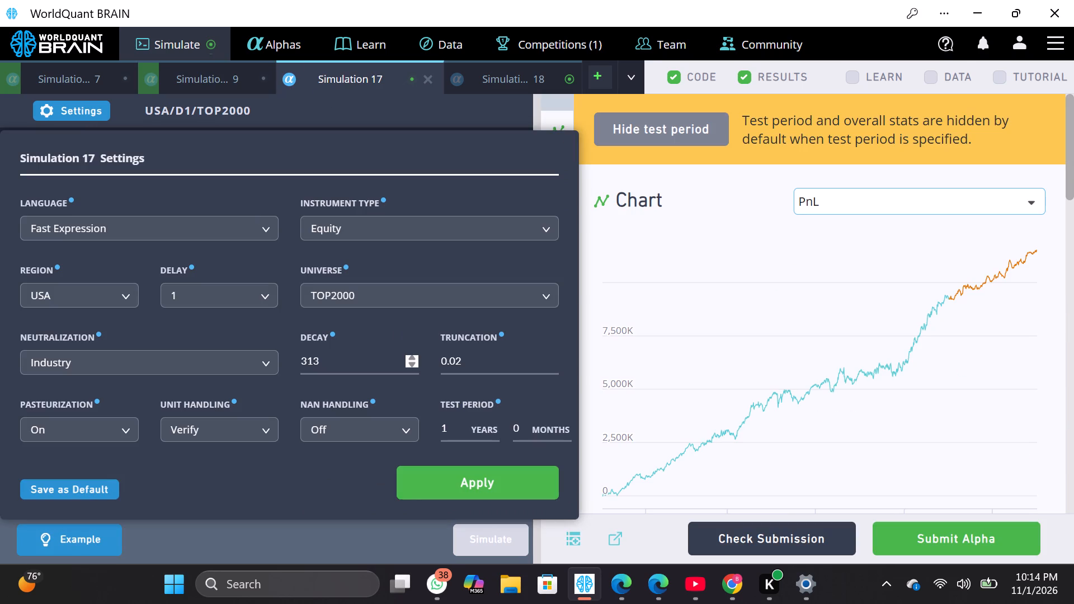
pyautogui.click(411, 357)
pyautogui.click(465, 469)
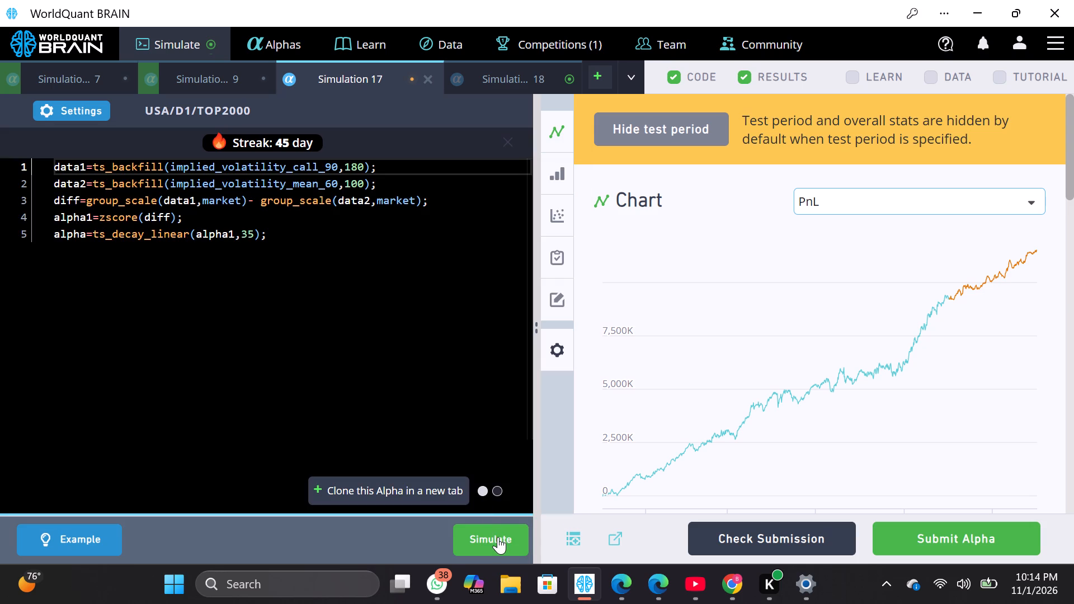
pyautogui.click(498, 537)
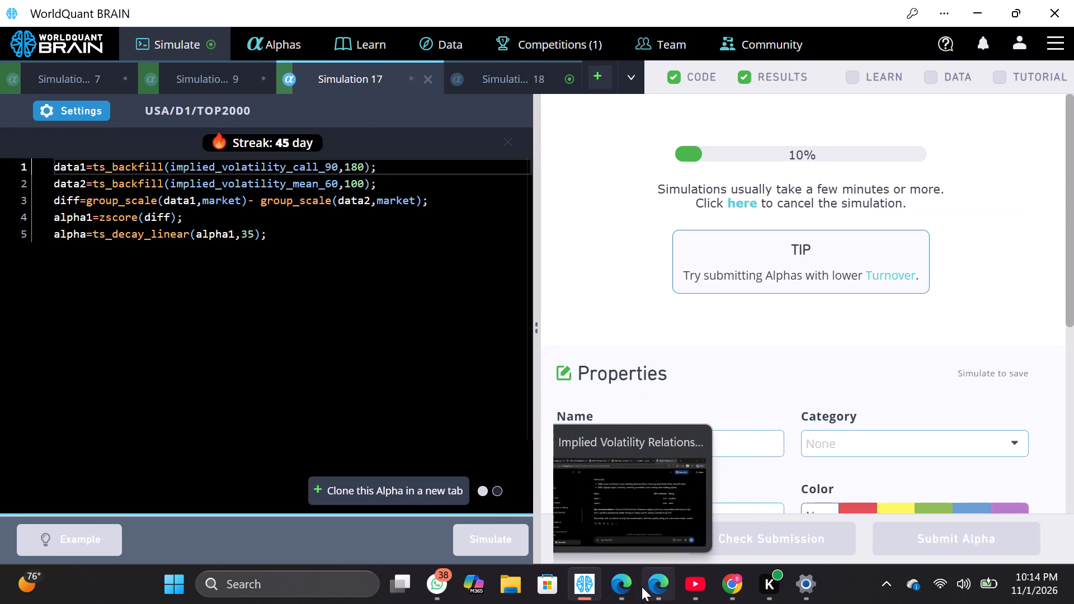
# Switch to the Edge BRAIN window, set Simulation 1's decay to 256 and apply it.
pyautogui.click(642, 587)
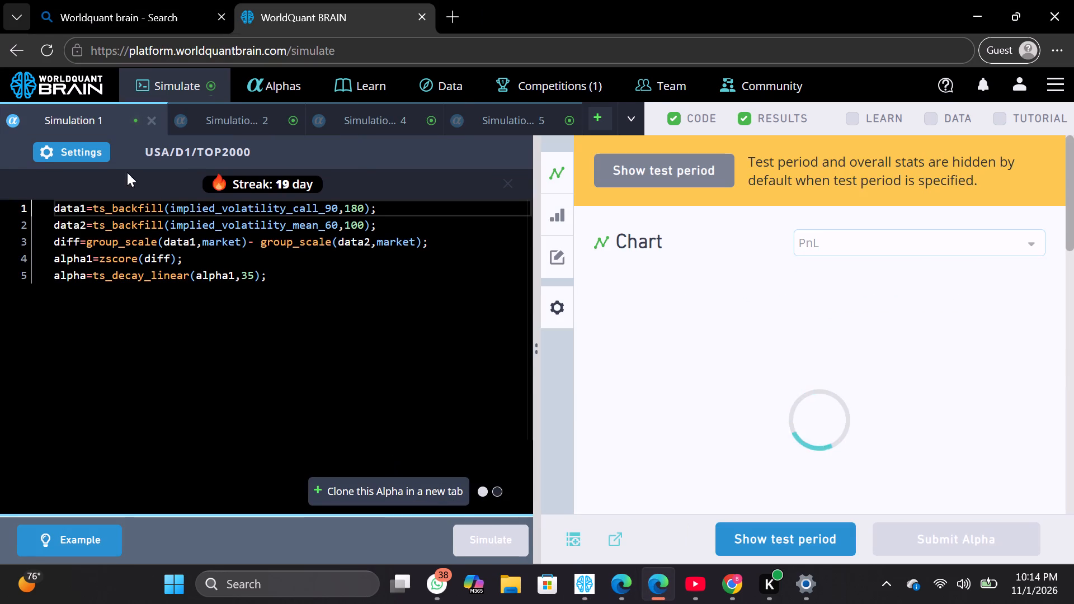
pyautogui.click(87, 161)
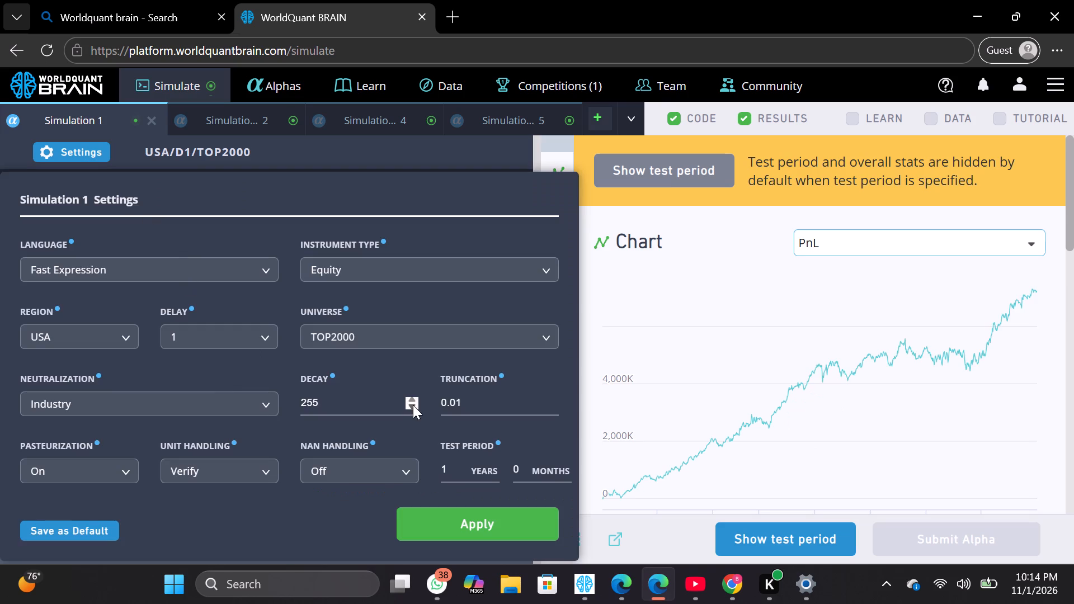
pyautogui.click(410, 401)
pyautogui.click(467, 509)
pyautogui.moveTo(482, 534); pyautogui.dragTo(331, 310)
# Set Simulation 2's decay to 315, apply it and rerun the simulation.
pyautogui.click(272, 121)
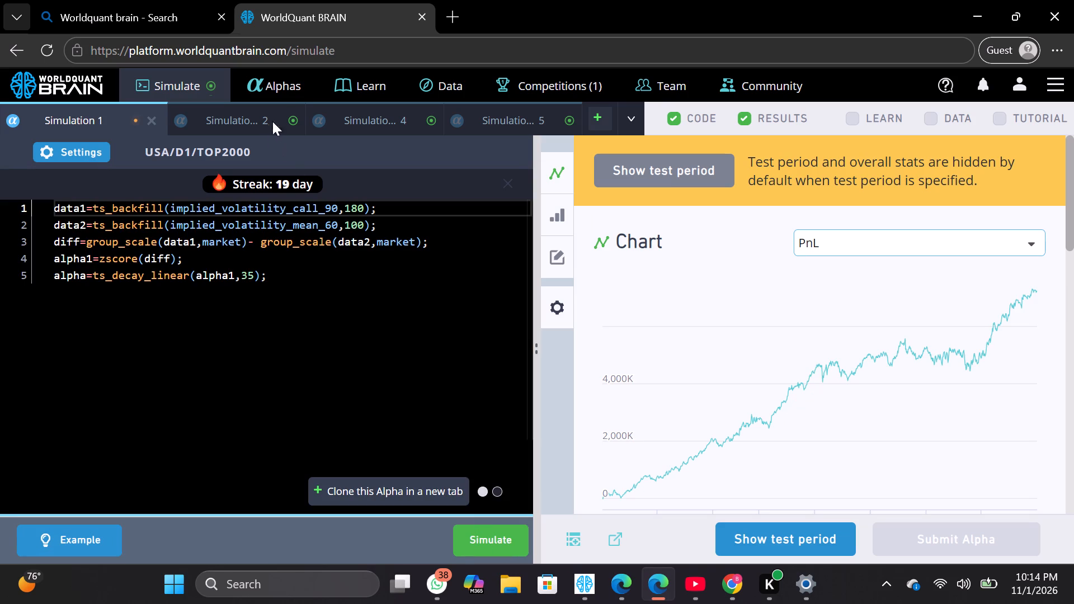
pyautogui.click(82, 152)
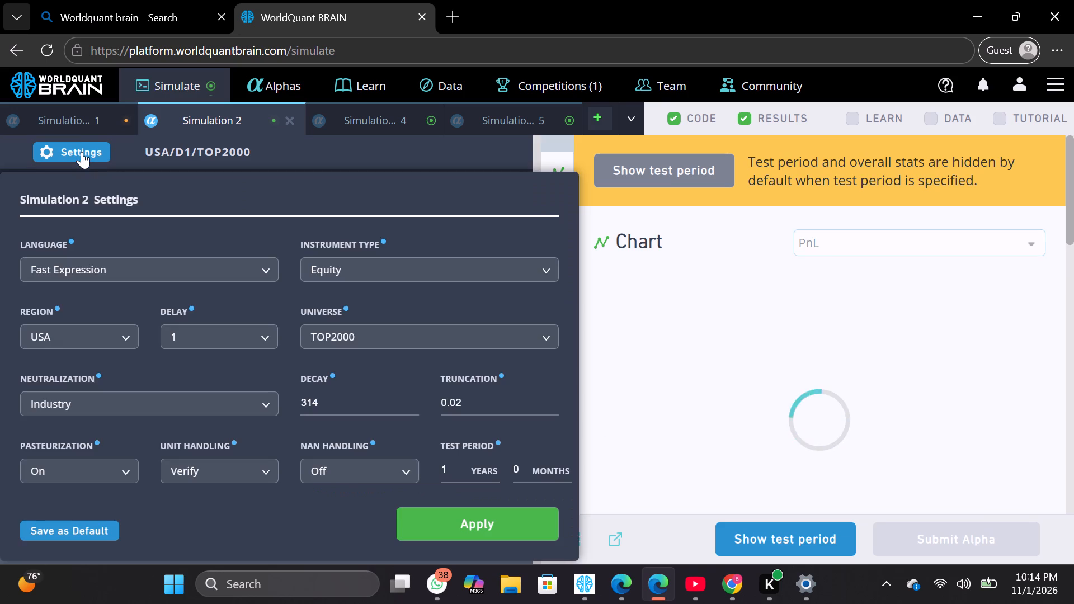
pyautogui.click(412, 400)
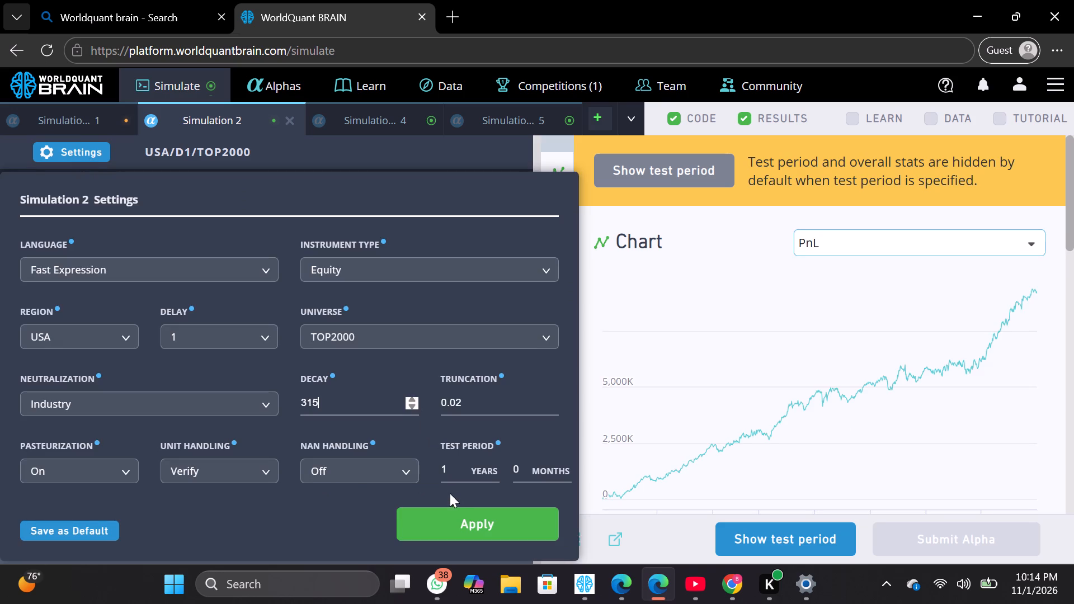
pyautogui.click(457, 511)
pyautogui.click(478, 535)
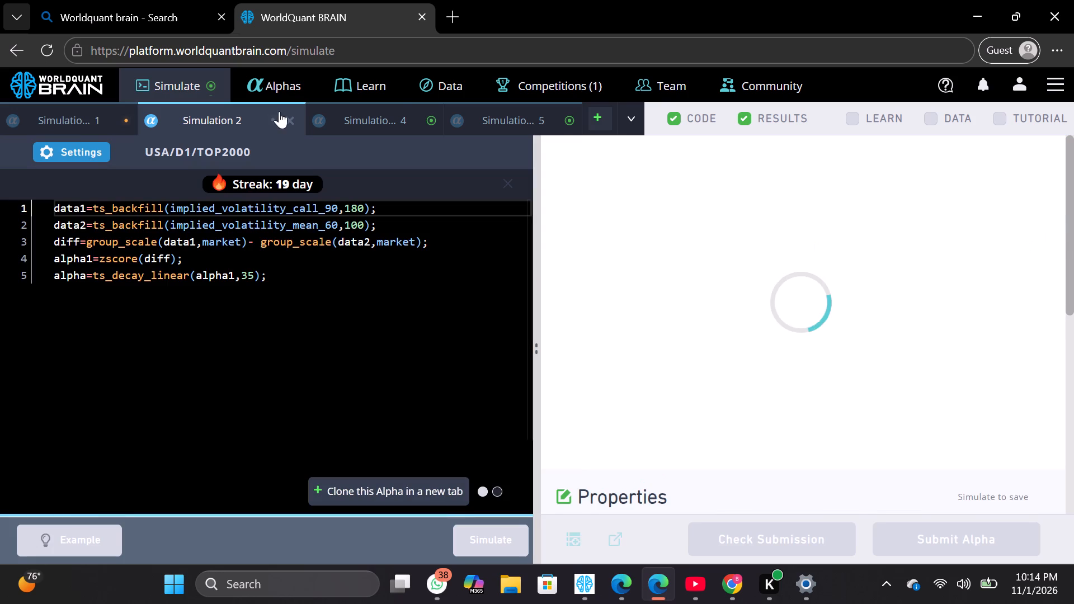
# Raise Simulation 4's decay setting by one, apply it and rerun the simulation.
pyautogui.click(357, 111)
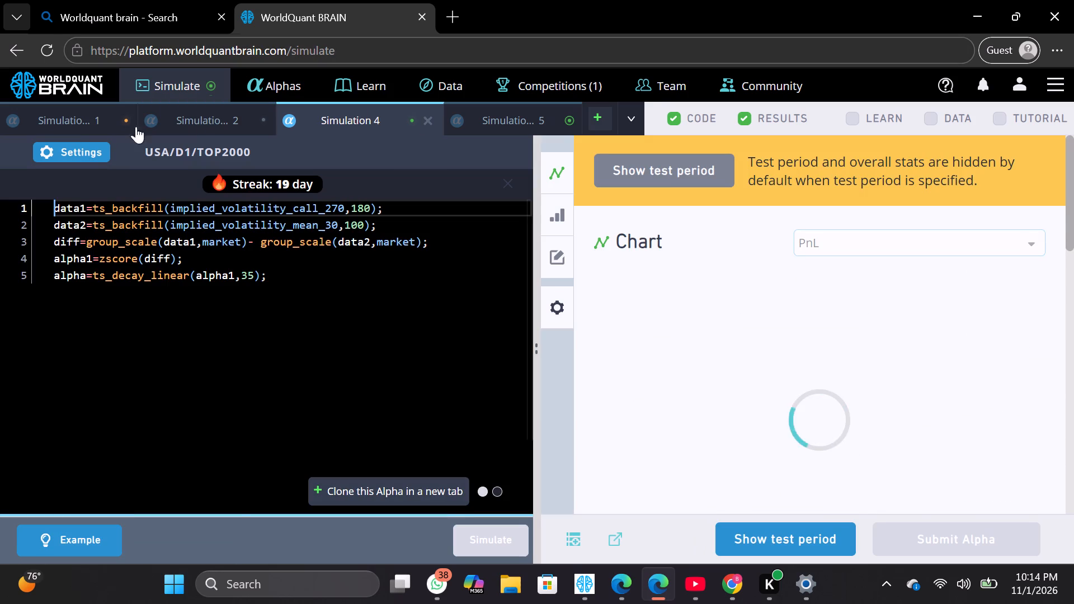
pyautogui.click(93, 140)
pyautogui.click(96, 148)
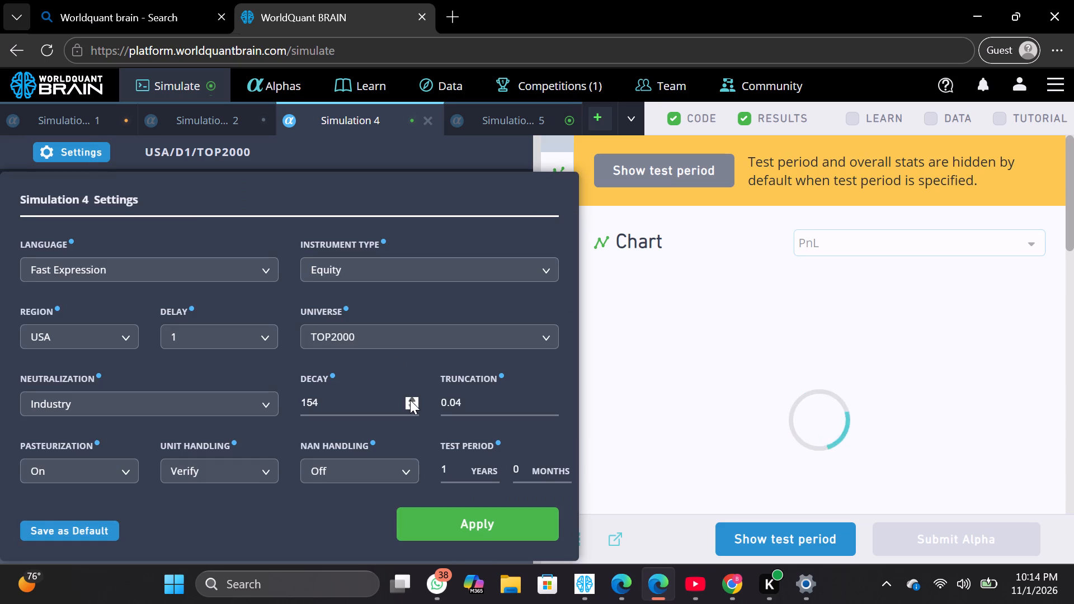
pyautogui.click(410, 400)
pyautogui.click(478, 514)
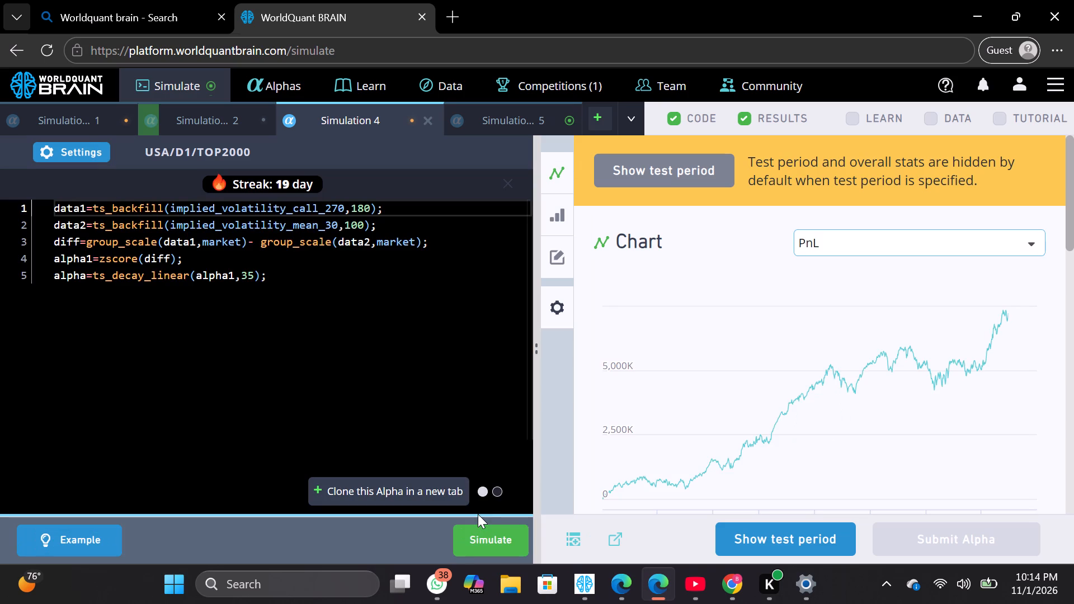
pyautogui.click(491, 533)
# Set Simulation 5's decay to 155, apply it and rerun the simulation.
pyautogui.click(474, 119)
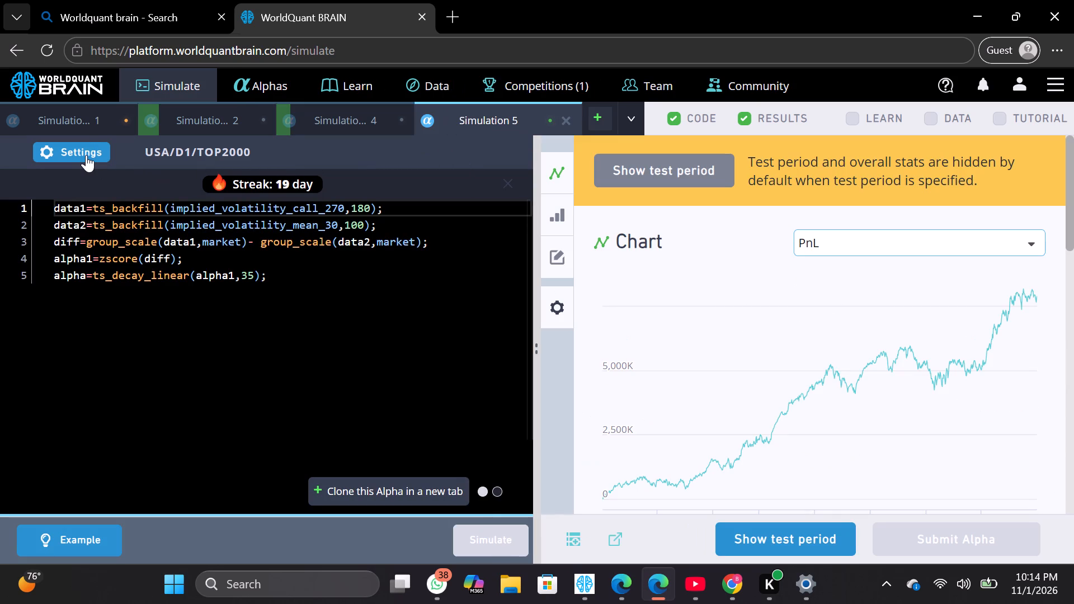
pyautogui.click(86, 155)
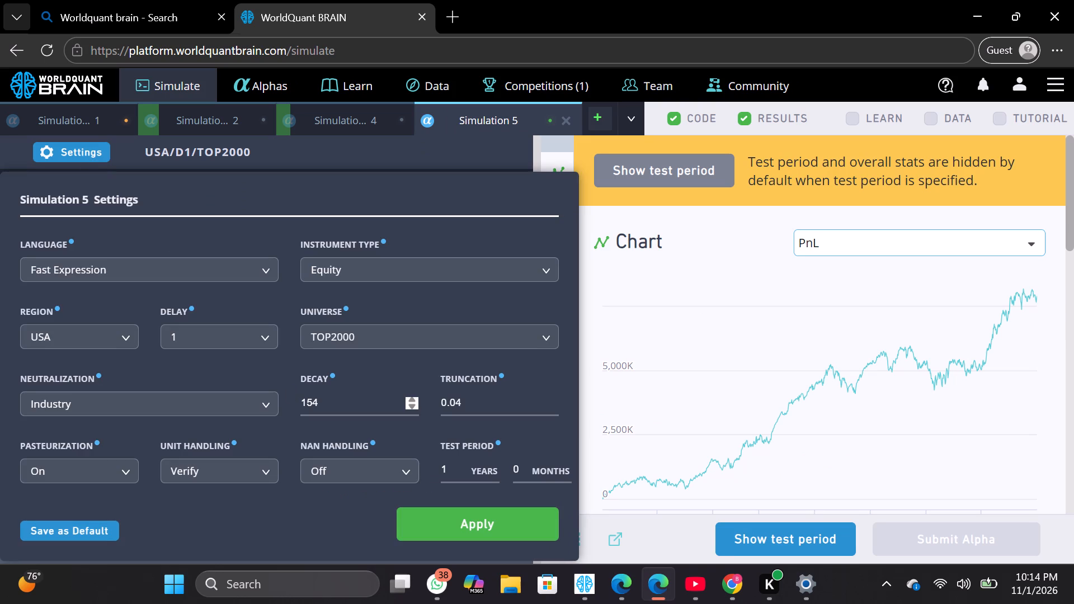
pyautogui.click(412, 399)
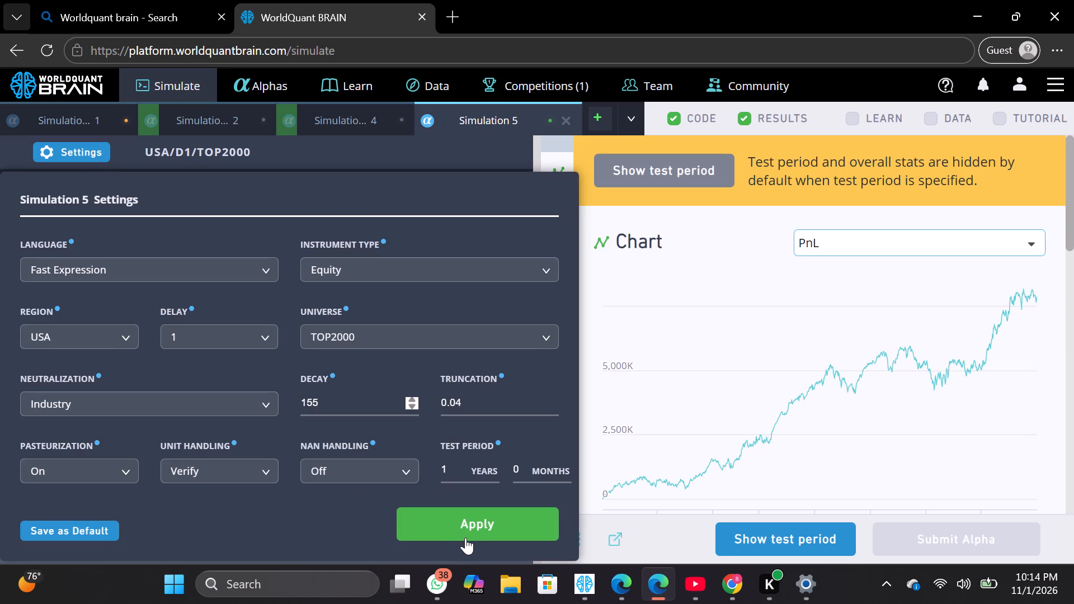
pyautogui.click(466, 527)
pyautogui.click(494, 544)
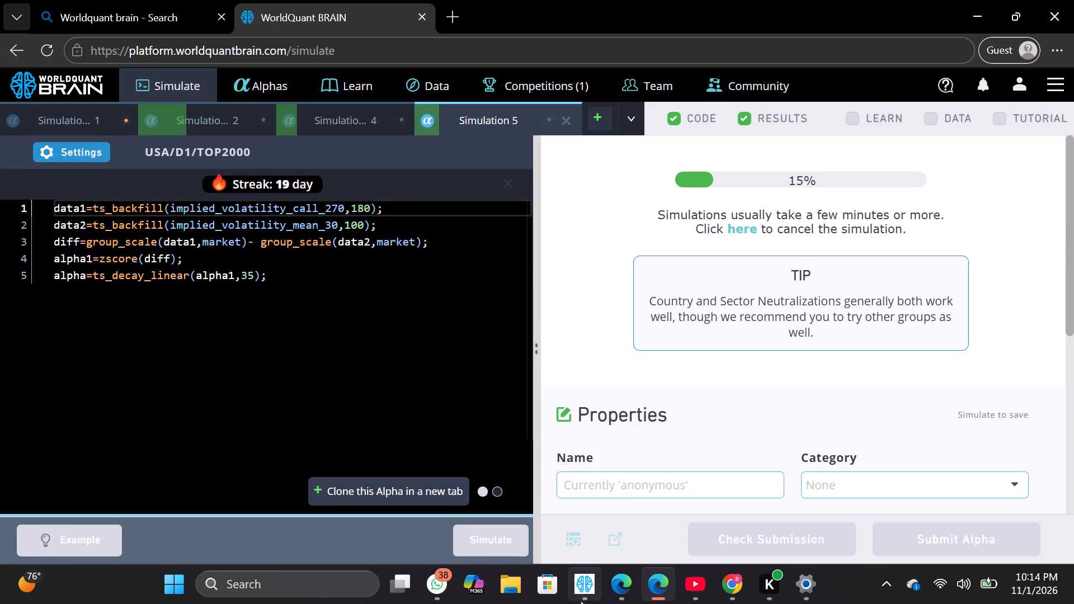
# Switch to the standalone WorldQuant BRAIN window.
pyautogui.click(583, 596)
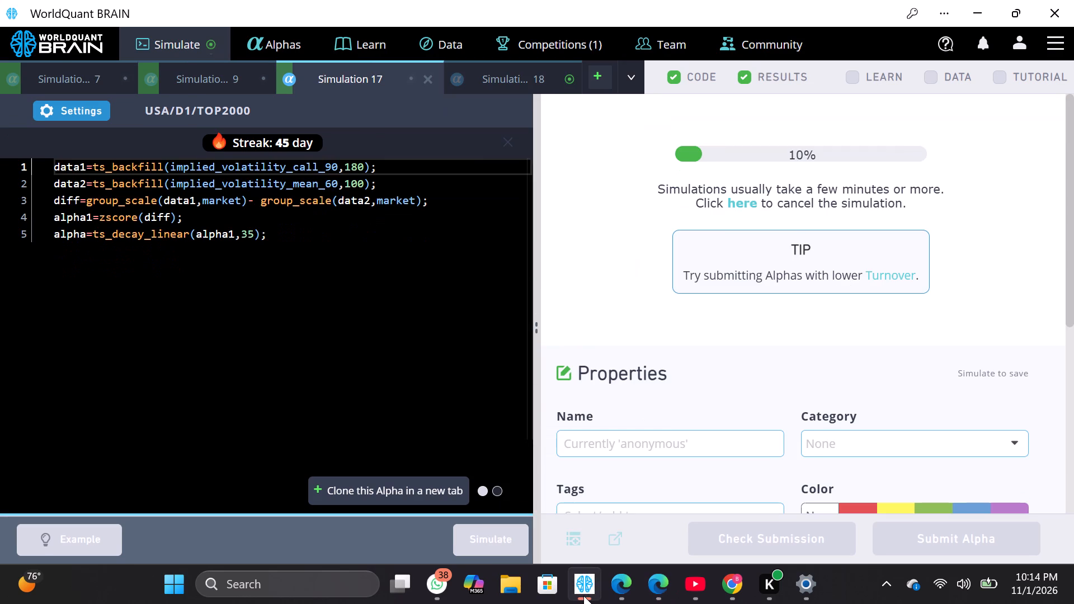